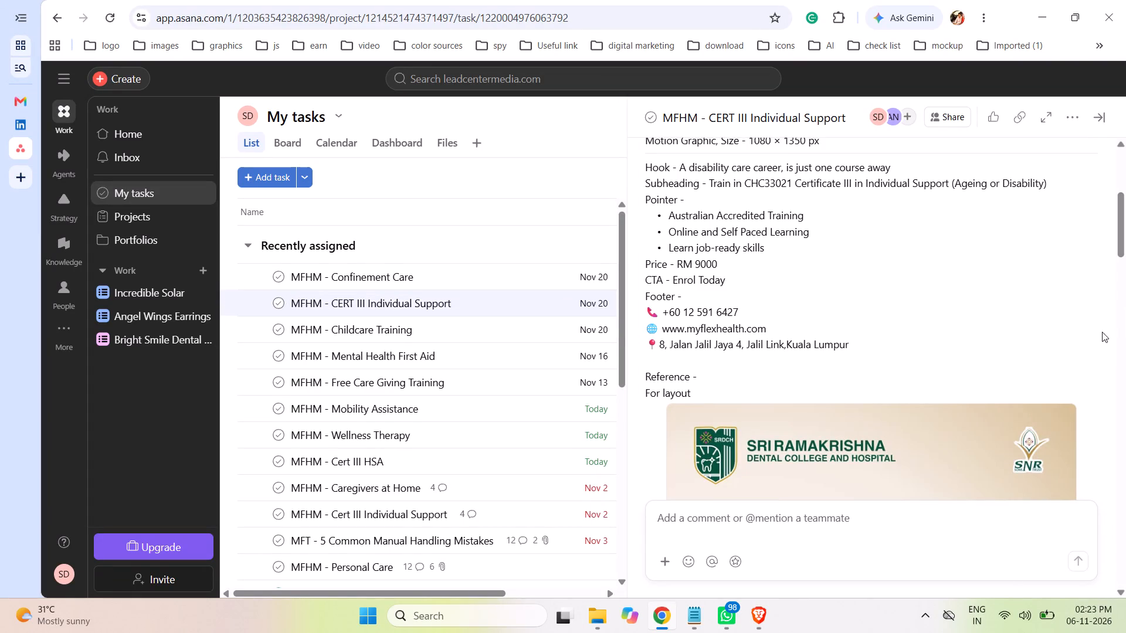
Review the MFHM - CERT III Individual Support task brief, including its copy, layout and colour references, visual direction and caption.
drag(1124, 236, 1122, 221)
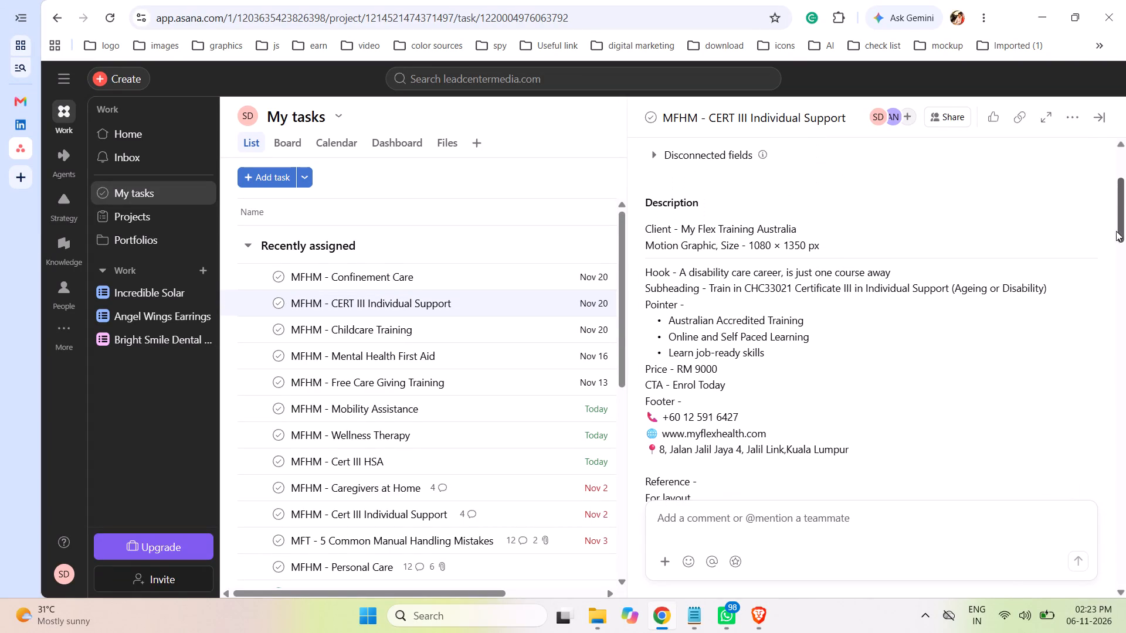
click(449, 277)
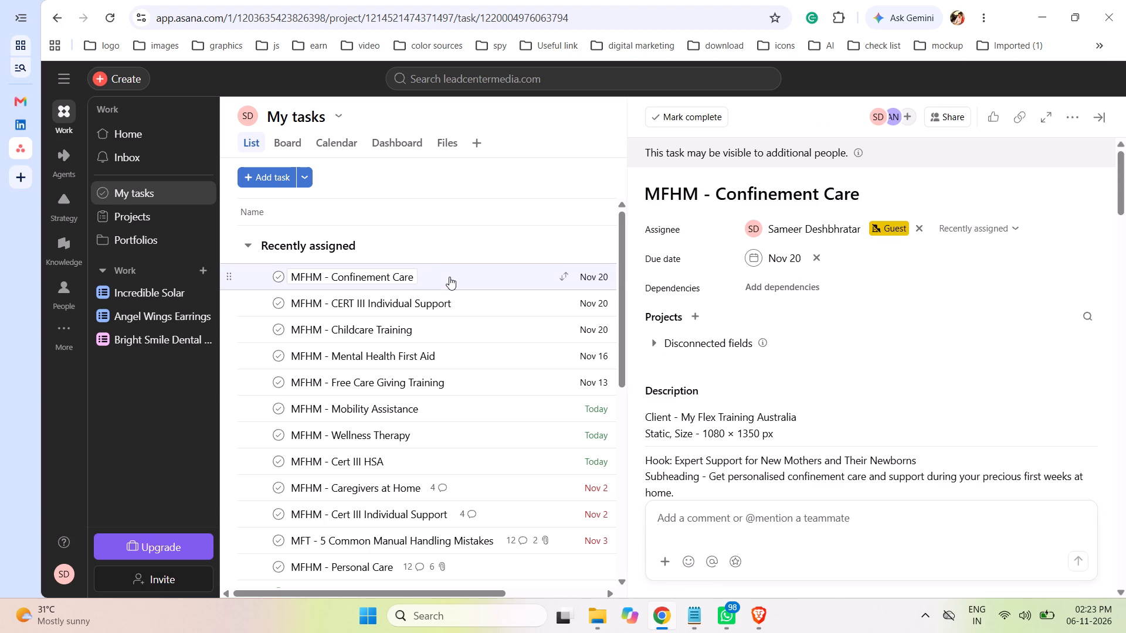
click(483, 307)
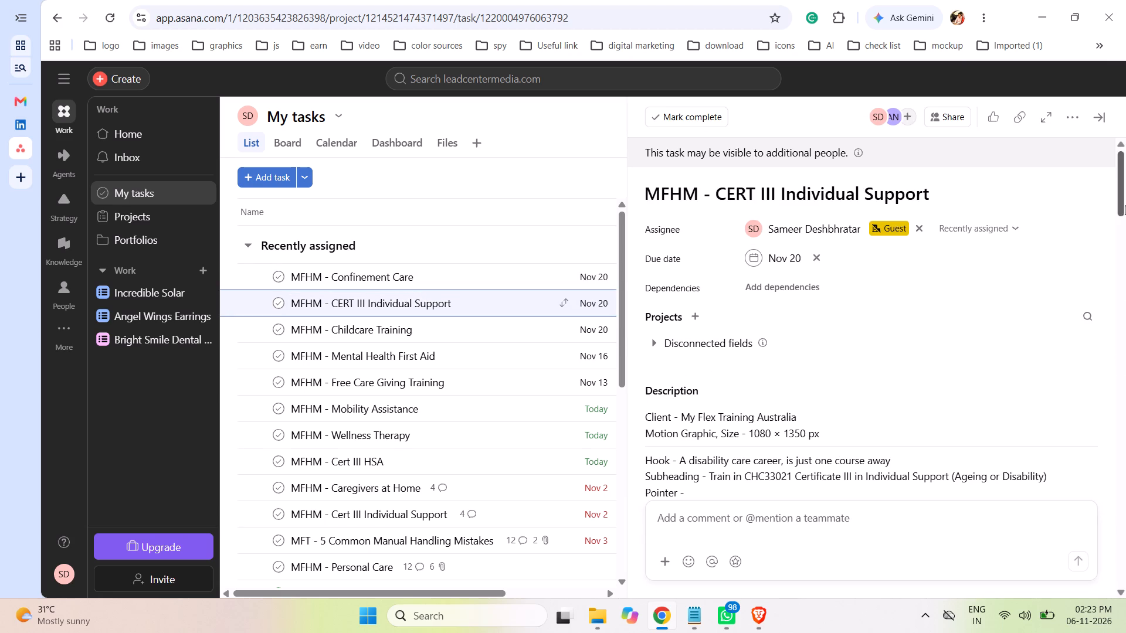
drag(1122, 210, 1125, 247)
drag(1121, 235, 1125, 325)
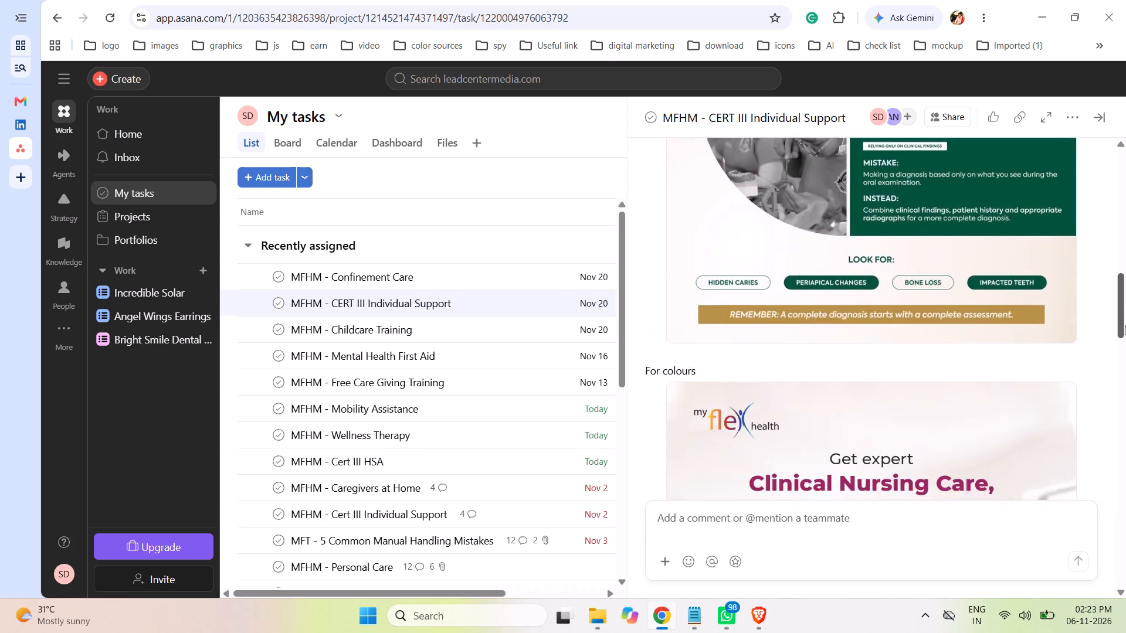
drag(1125, 325, 1123, 519)
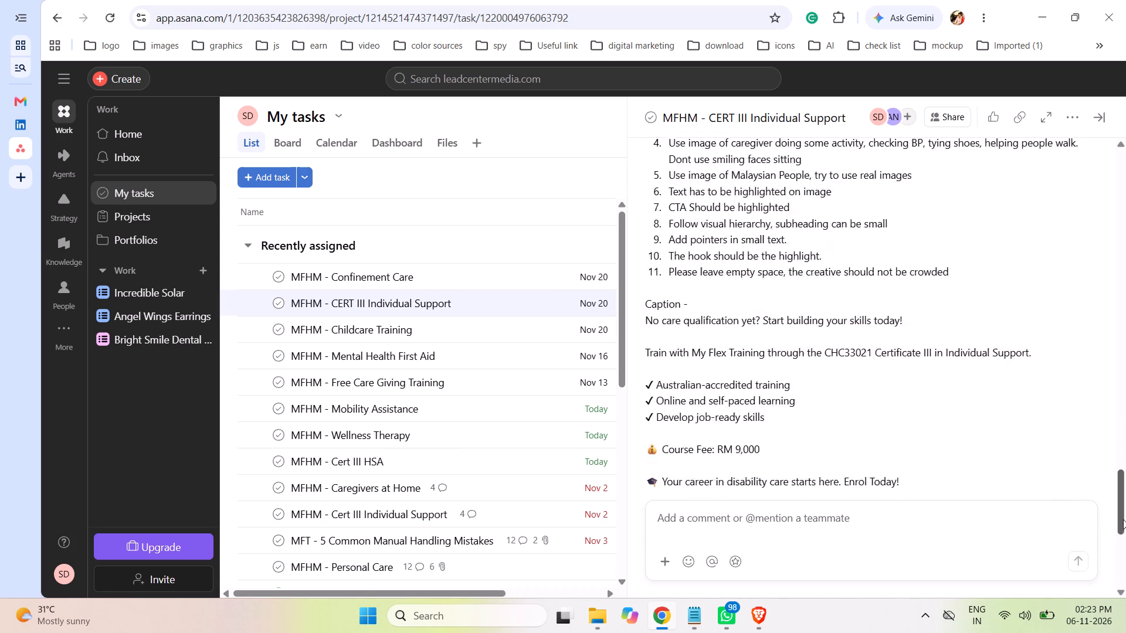
drag(1123, 519, 1125, 583)
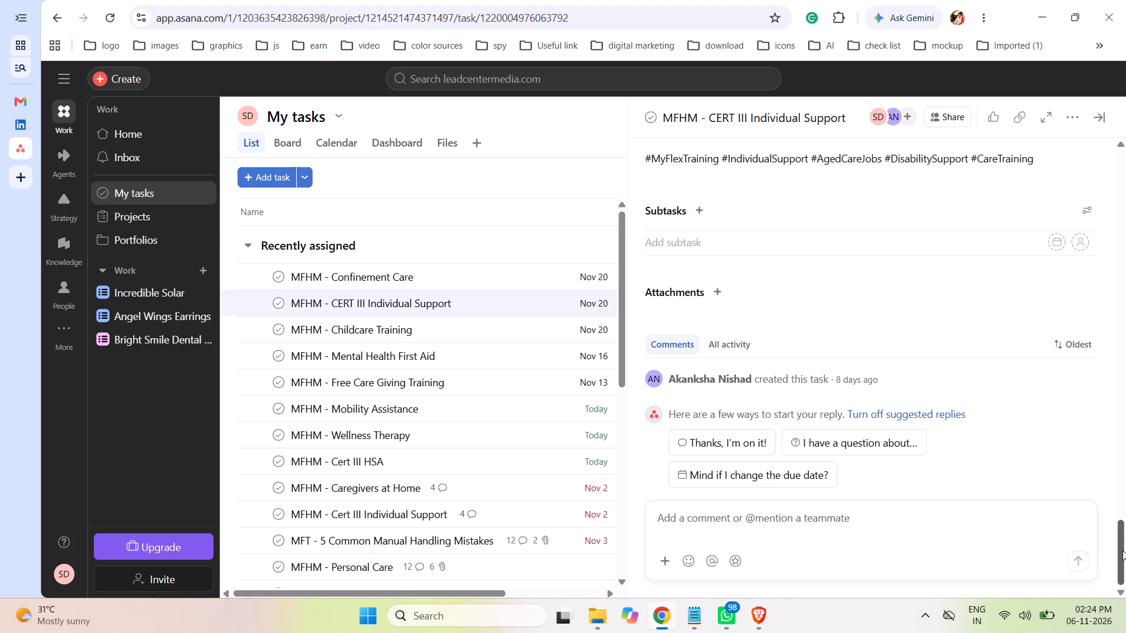
drag(1122, 549, 1124, 511)
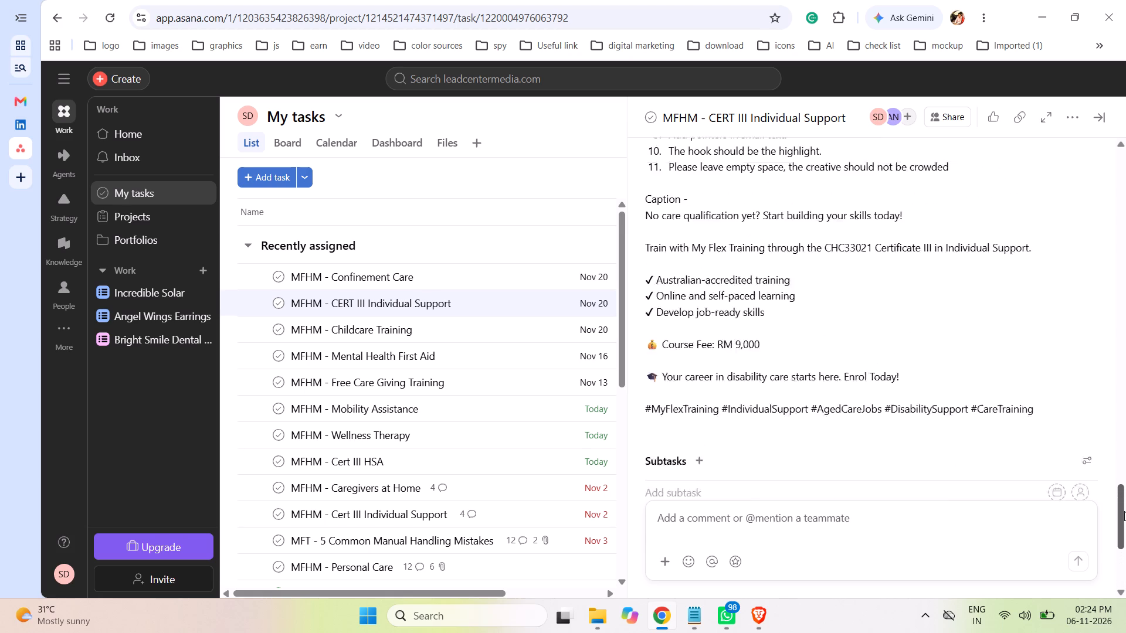
drag(1124, 511, 1125, 441)
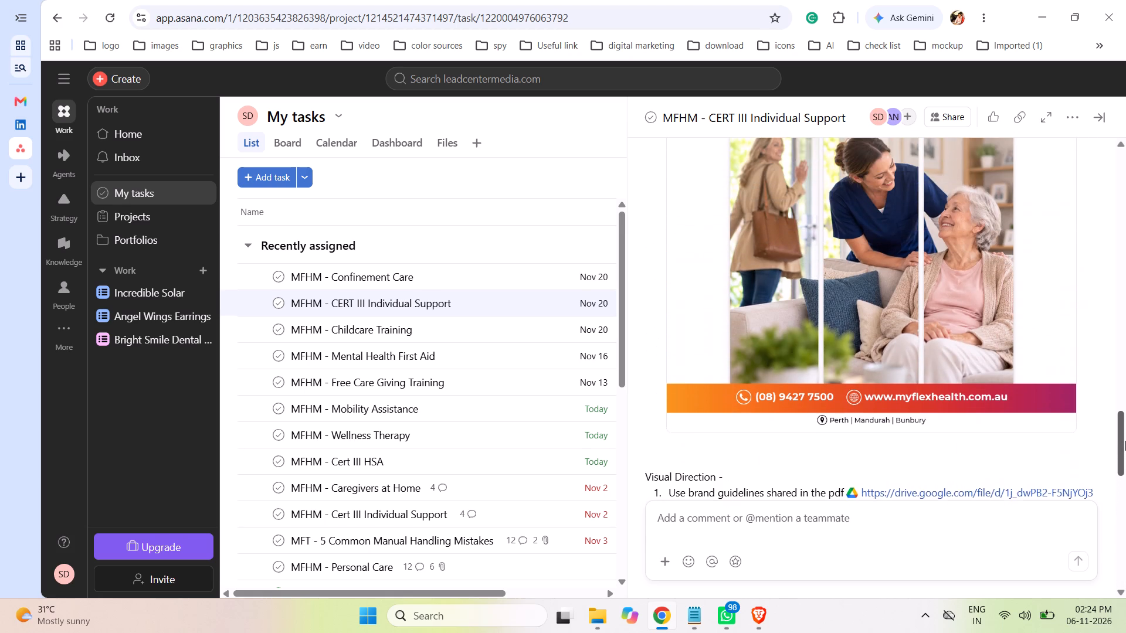
drag(1125, 441, 1125, 396)
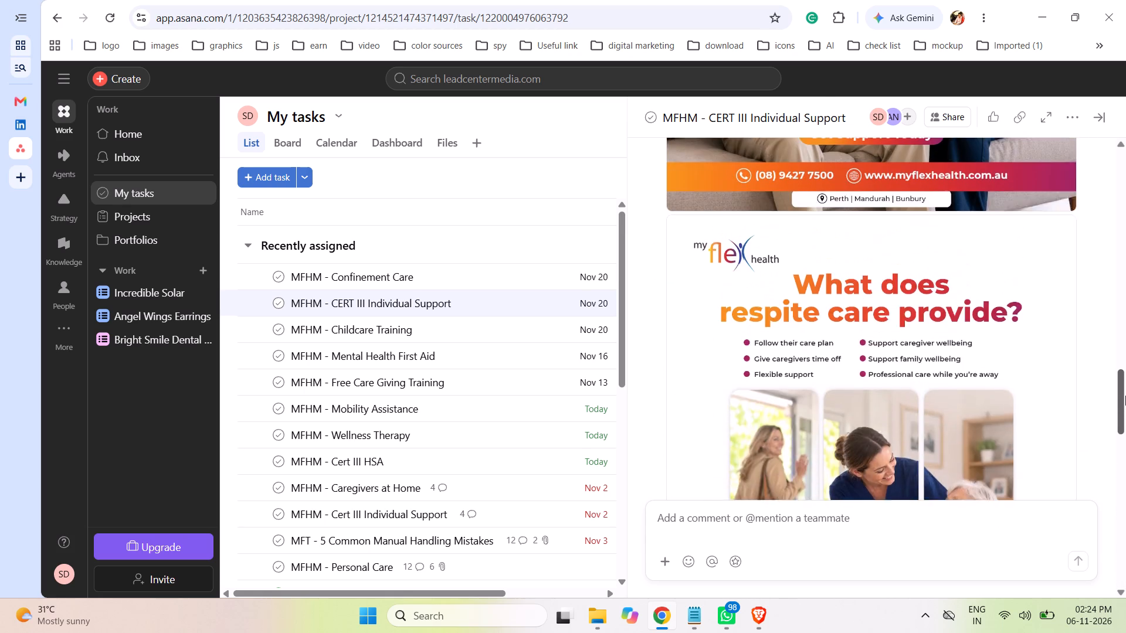
drag(1125, 396, 1125, 226)
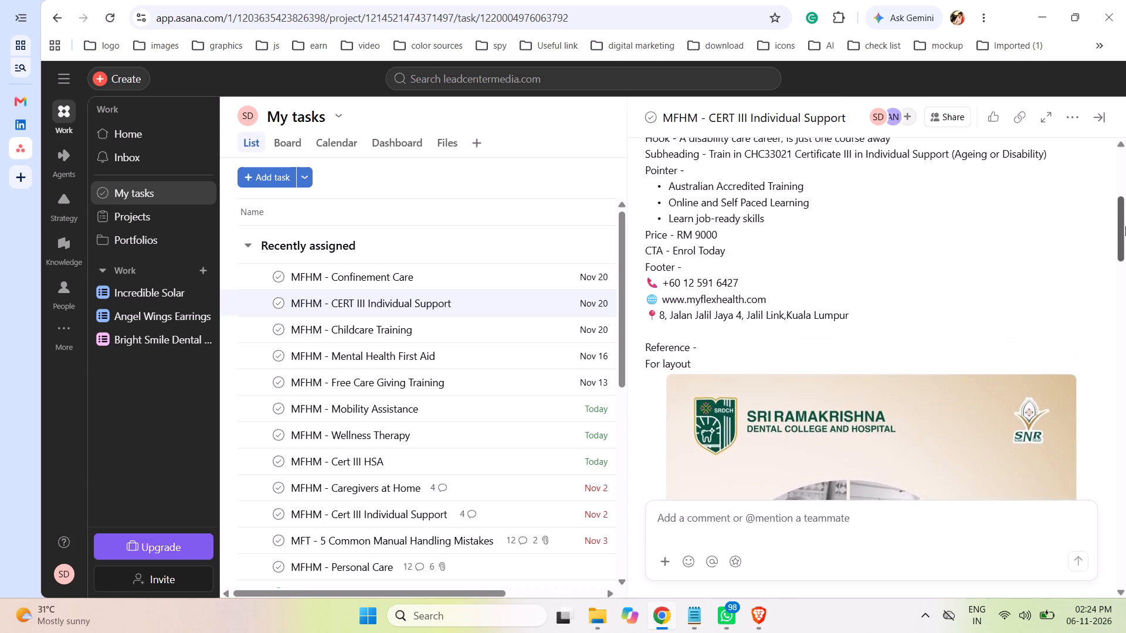
drag(1125, 226, 1125, 216)
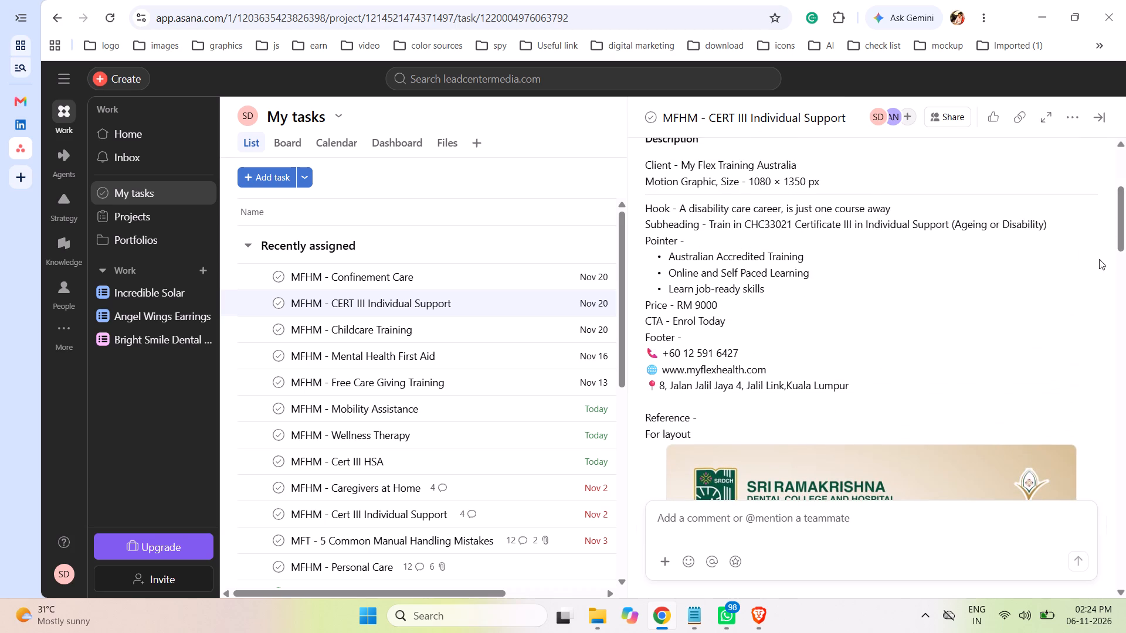
View the existing design Healthcare-Australia-training-1080x1350-31.jpg in the my flex health training folder, then close it.
click(603, 614)
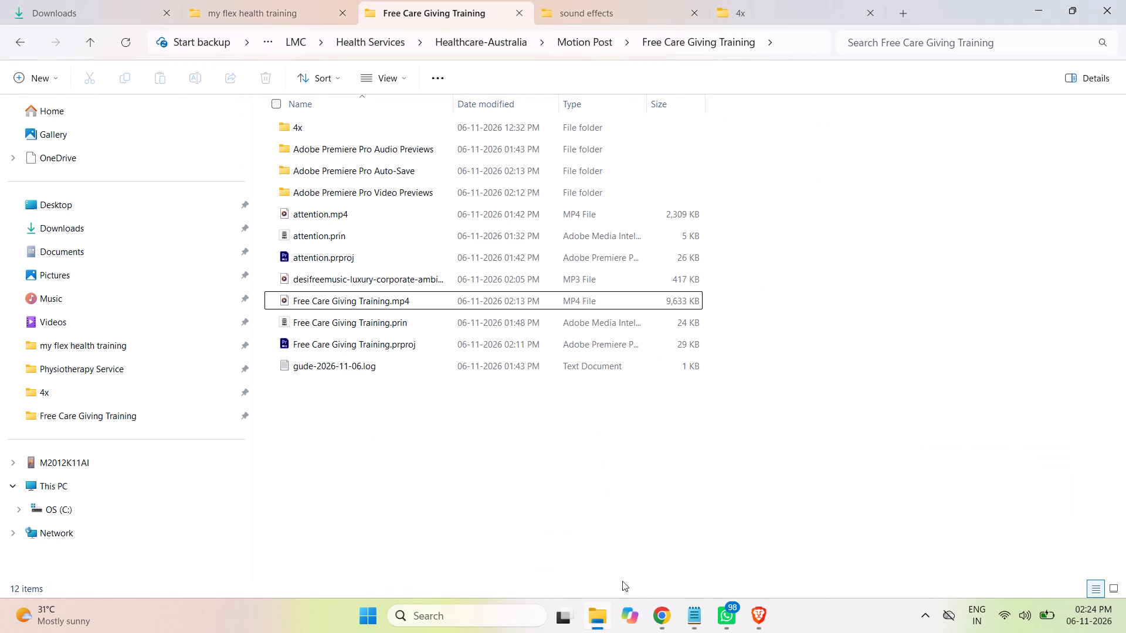
click(273, 9)
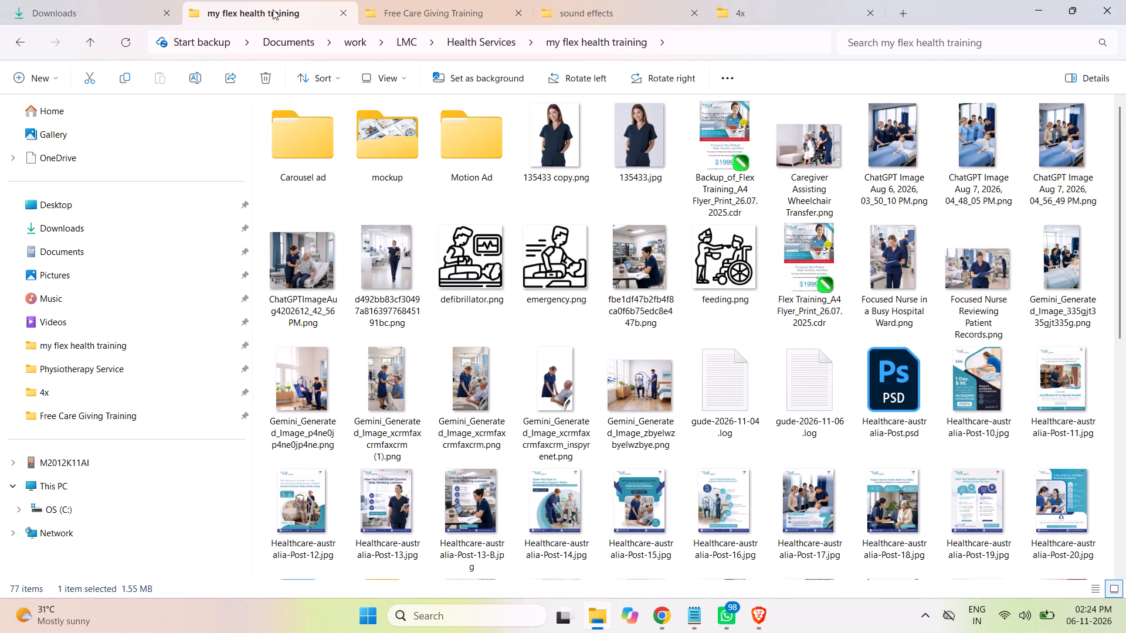
drag(1122, 294, 1125, 480)
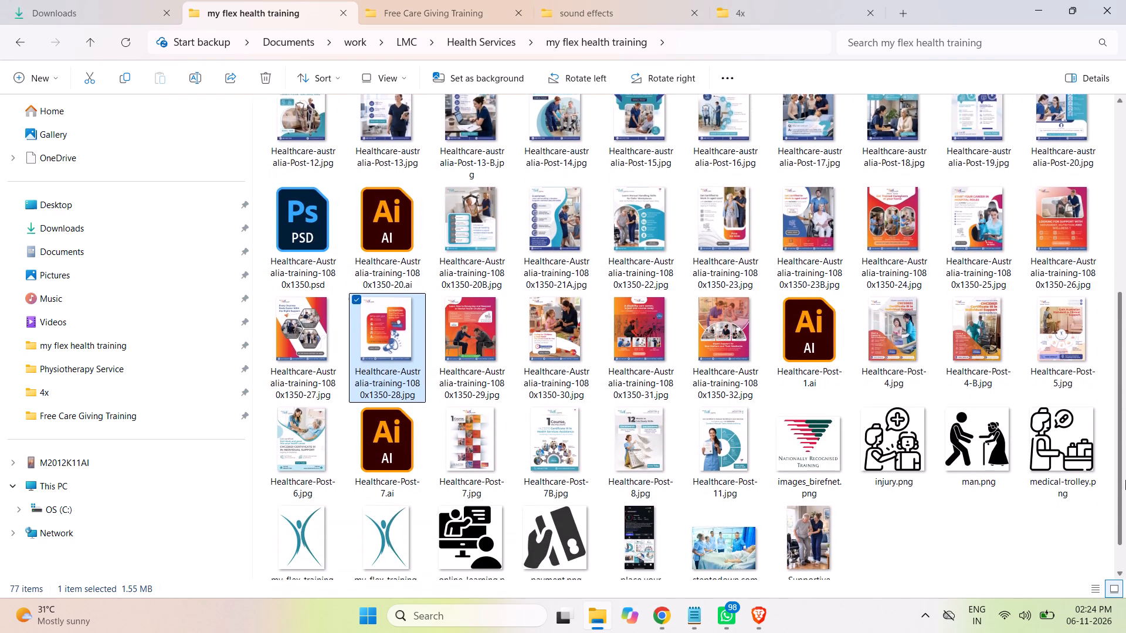
drag(1125, 480, 1125, 499)
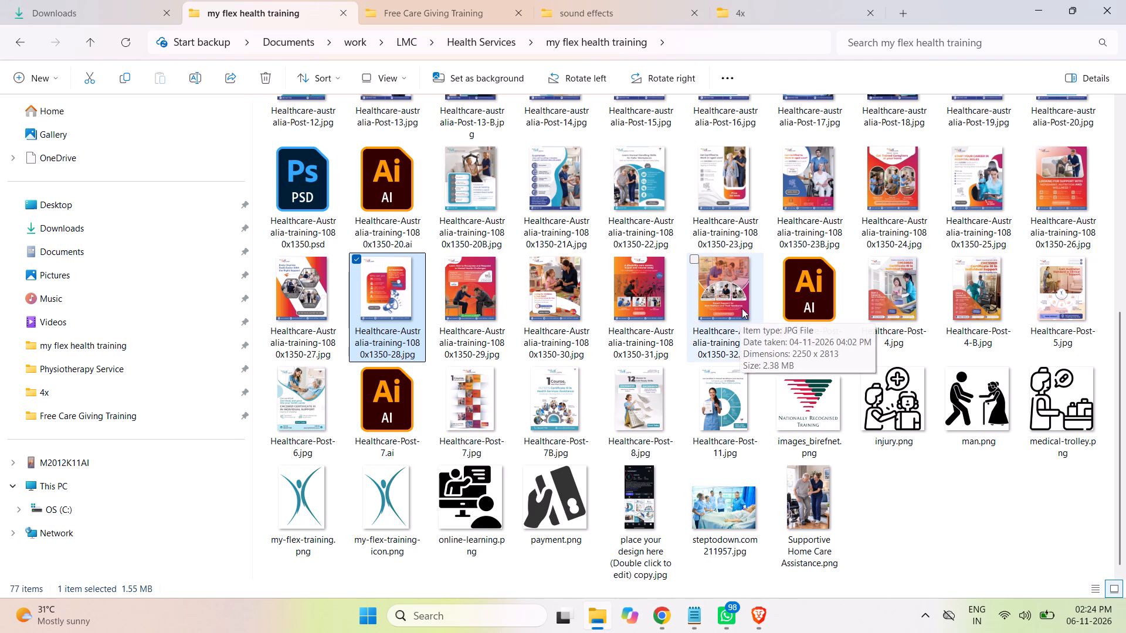
double_click(648, 314)
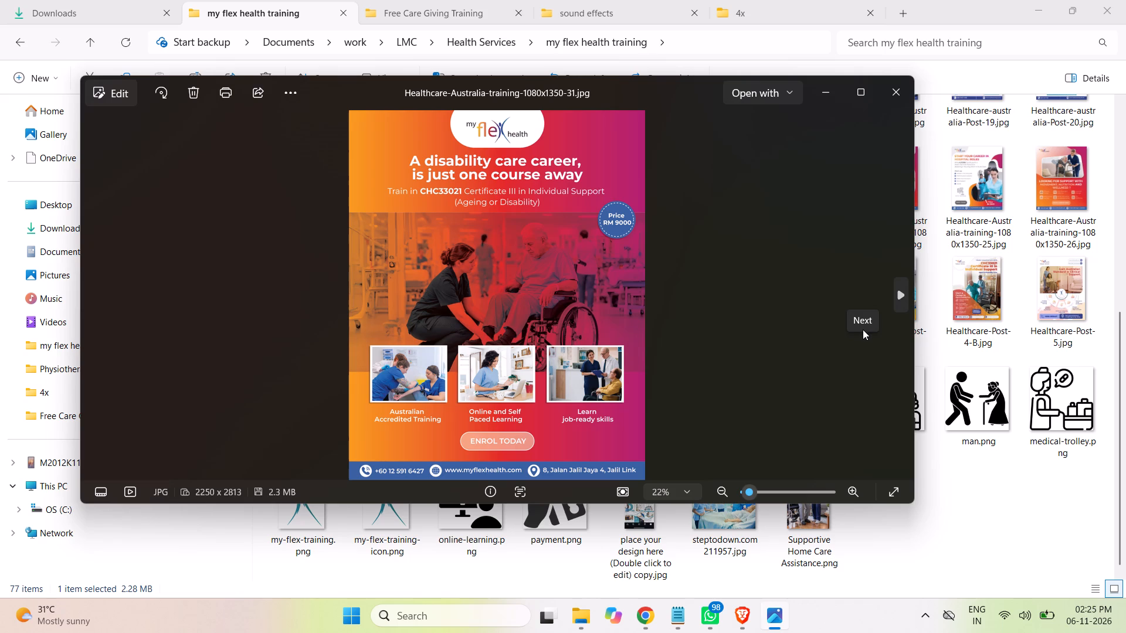
click(893, 94)
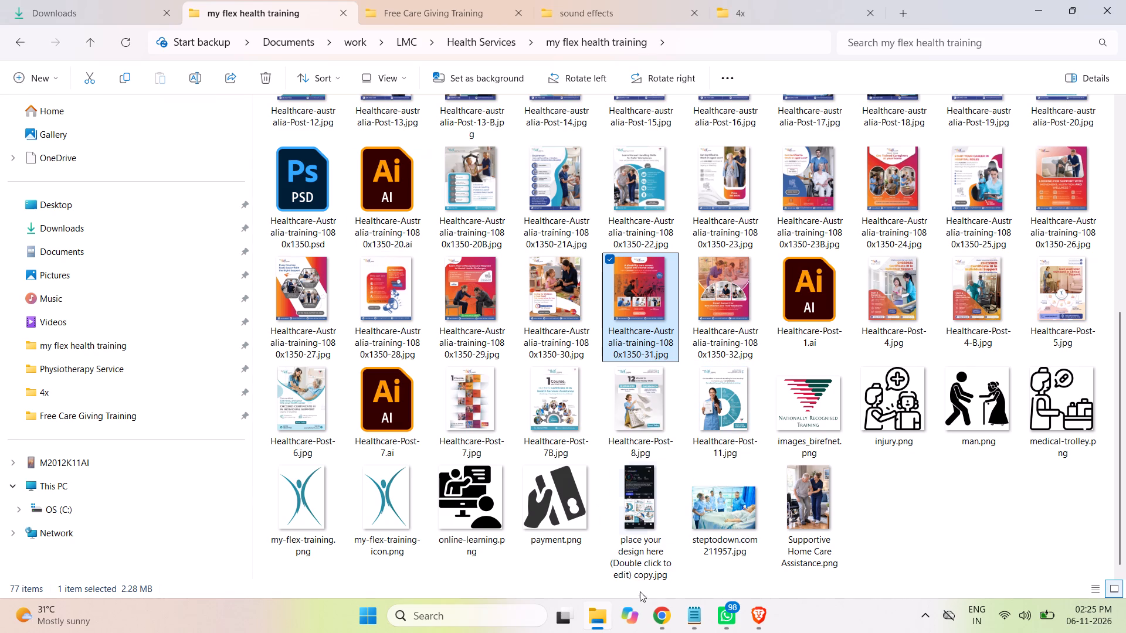
Copy the phrase "A disability care career" from the Hook line of the Asana task description in Chrome.
click(662, 615)
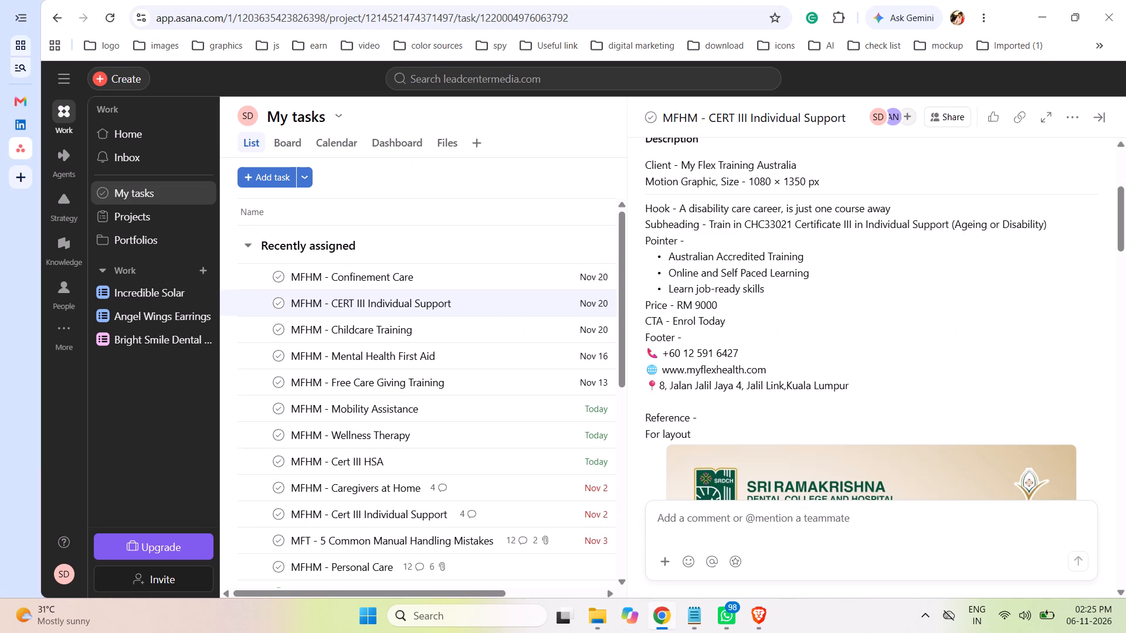
scroll(824, 286, up, 6)
scroll(810, 288, down, 1)
scroll(810, 288, up, 1)
scroll(810, 288, down, 3)
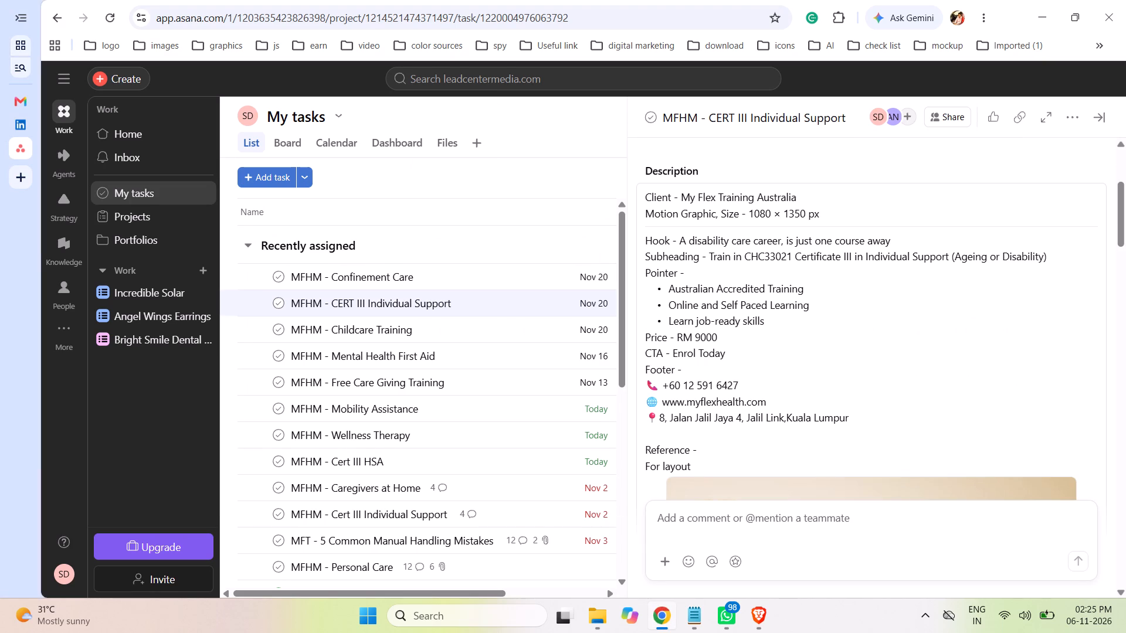
click(776, 231)
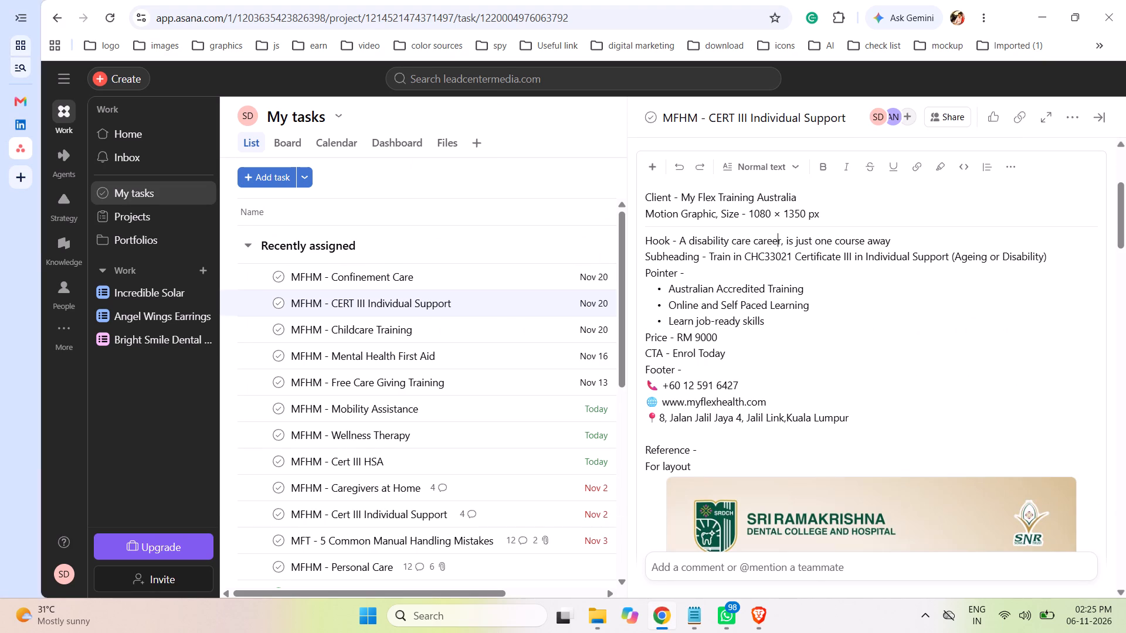
click(779, 230)
drag(681, 240, 779, 237)
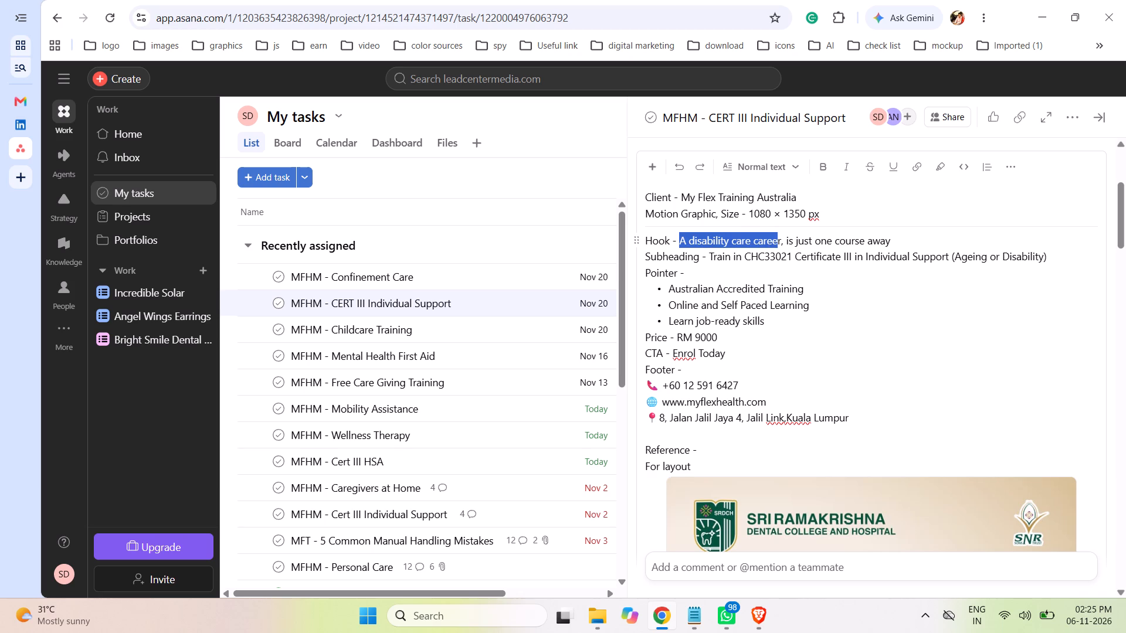
drag(779, 237, 780, 239)
right_click(768, 237)
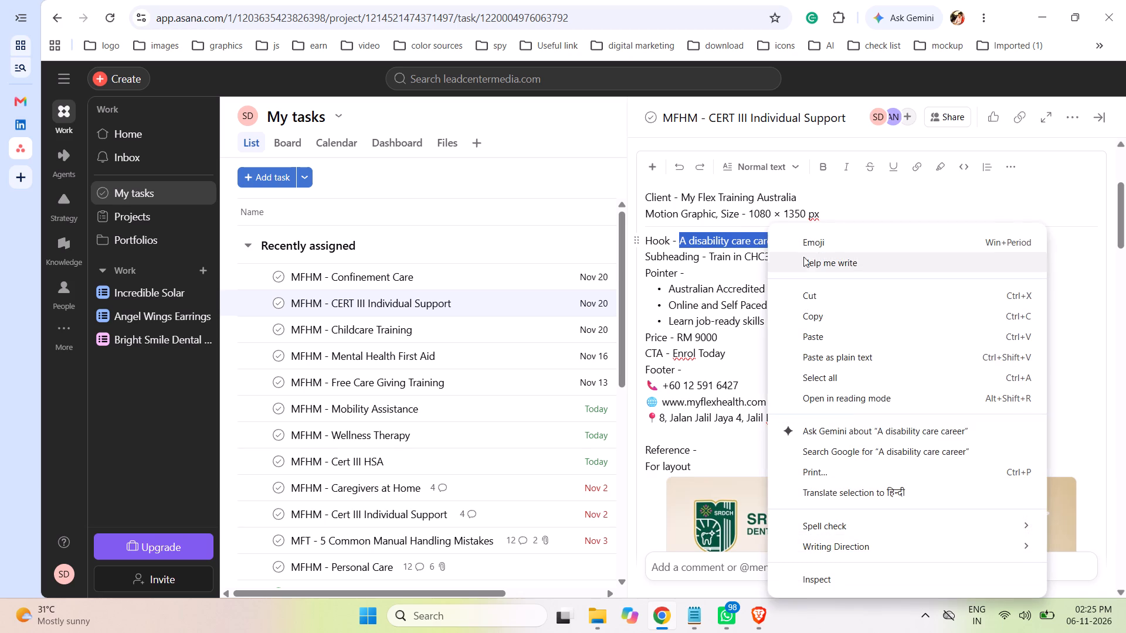
click(817, 318)
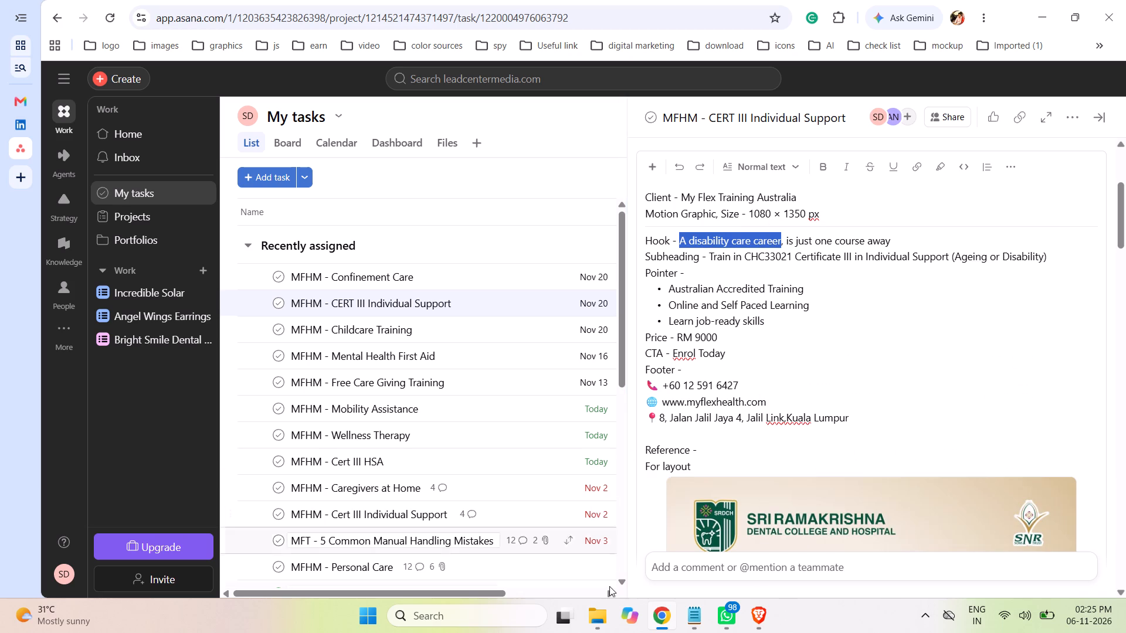
In File Explorer, create a folder named "A disability care career" inside the Healthcare-Australia Motion Post folder.
click(605, 617)
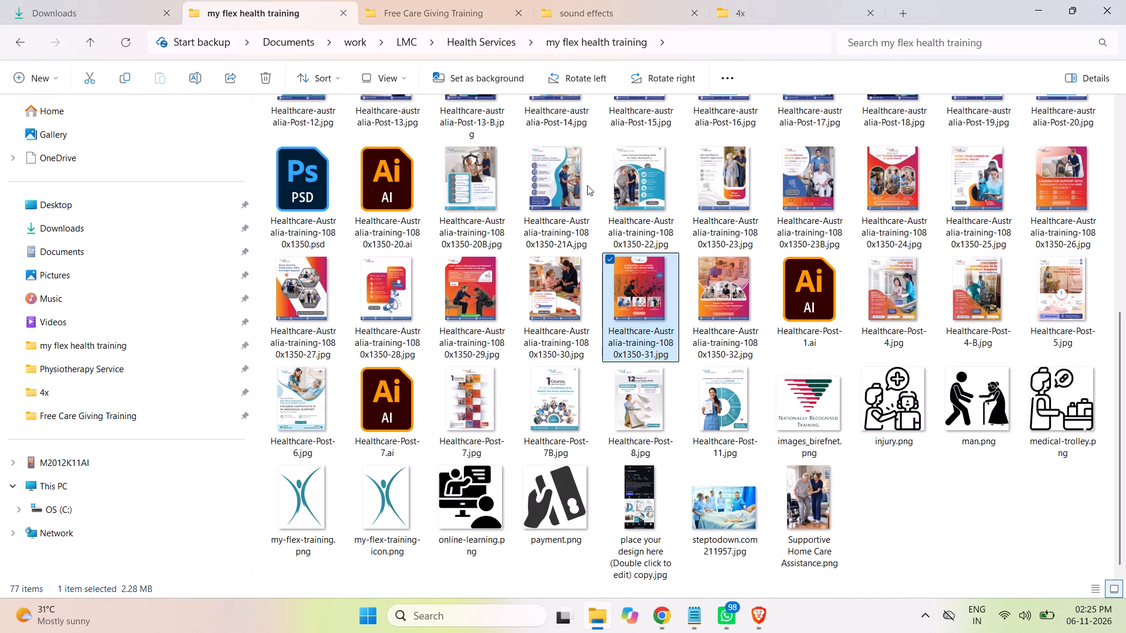
click(452, 11)
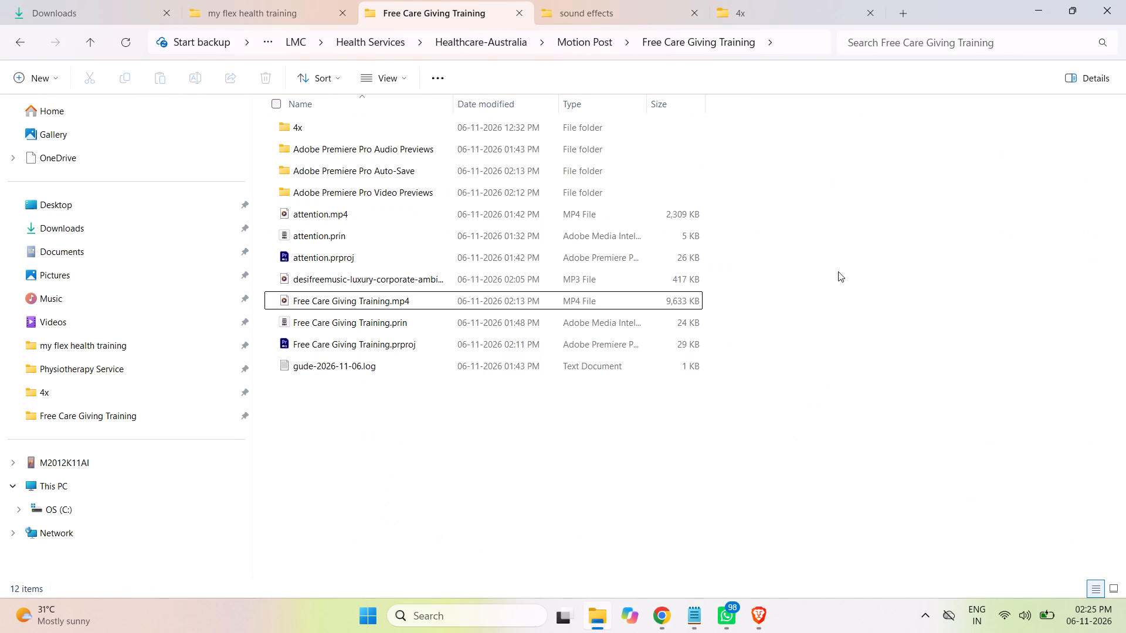
click(584, 43)
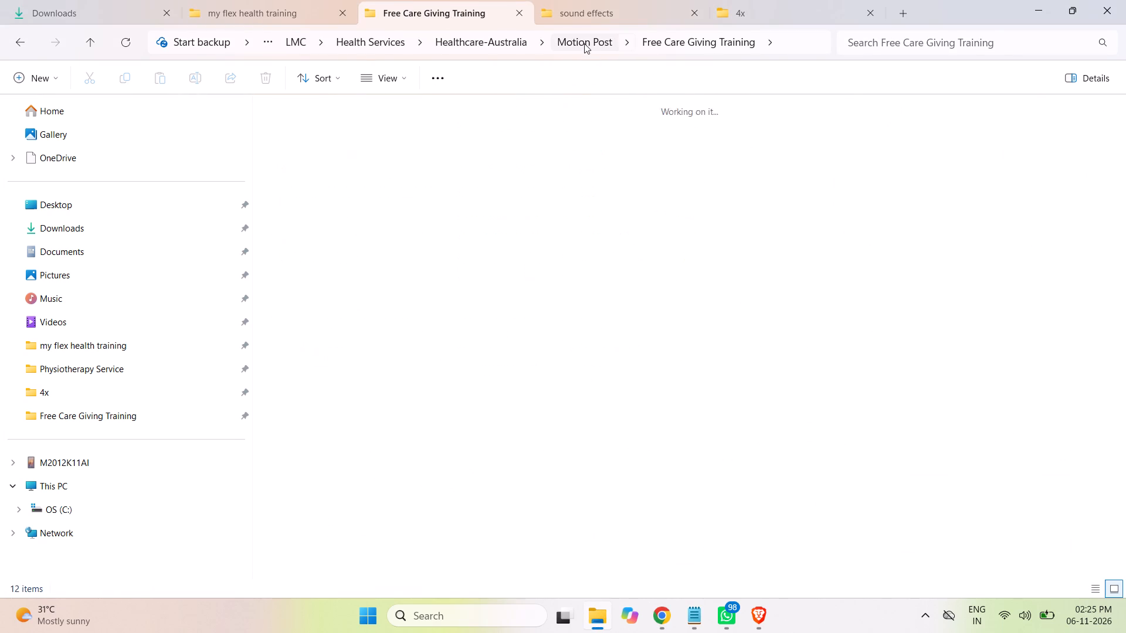
click(564, 207)
right_click(644, 199)
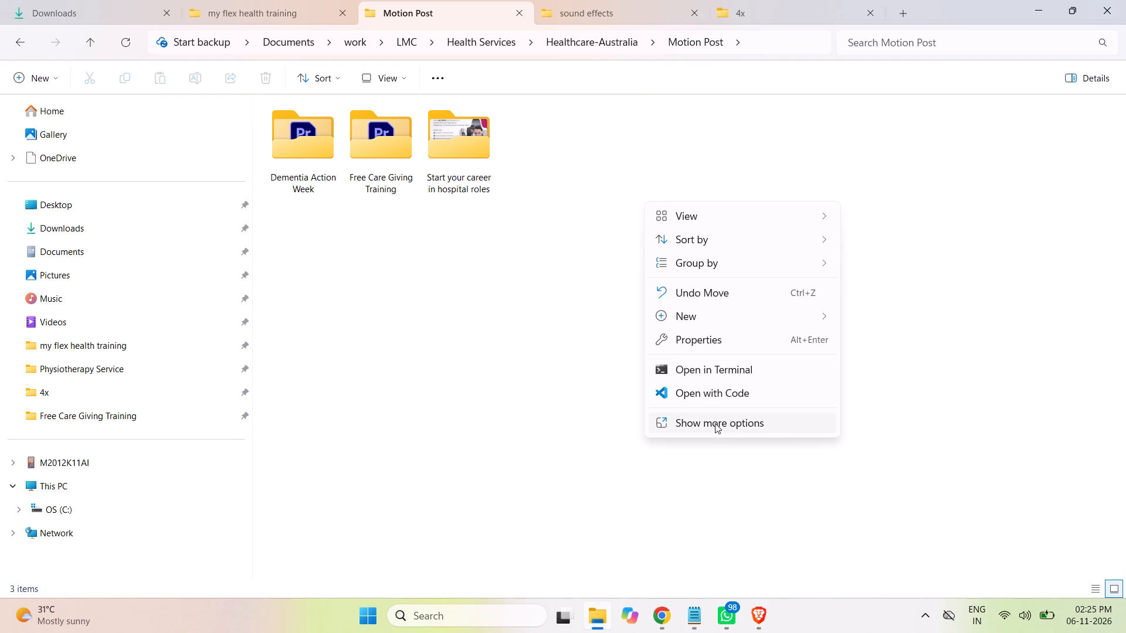
click(713, 318)
click(899, 320)
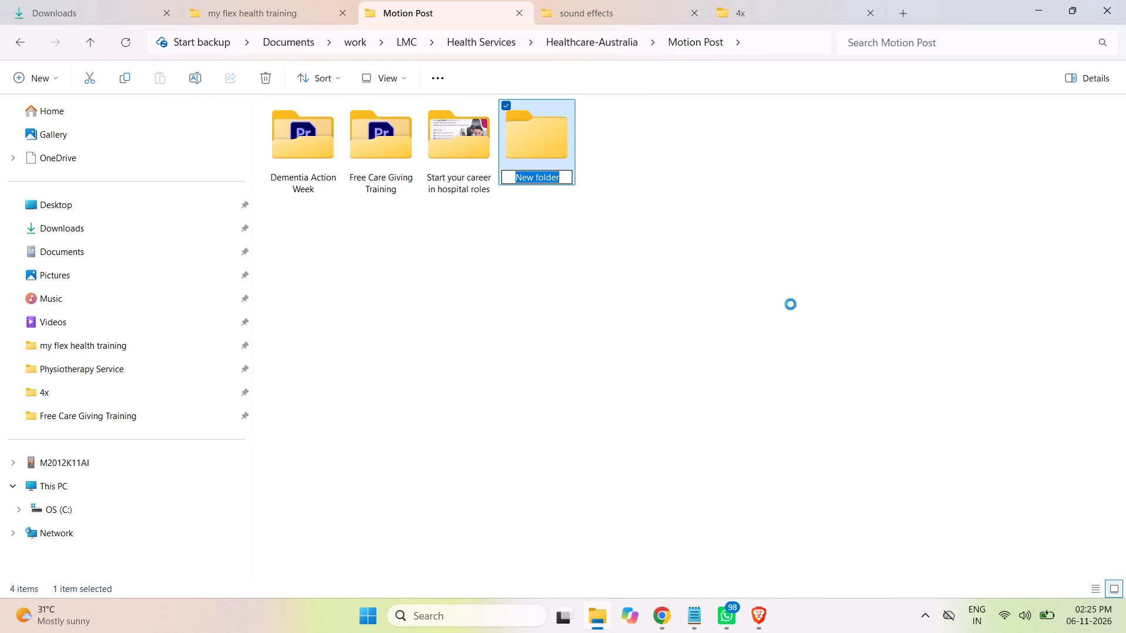
key(ctrl+v)
click(757, 314)
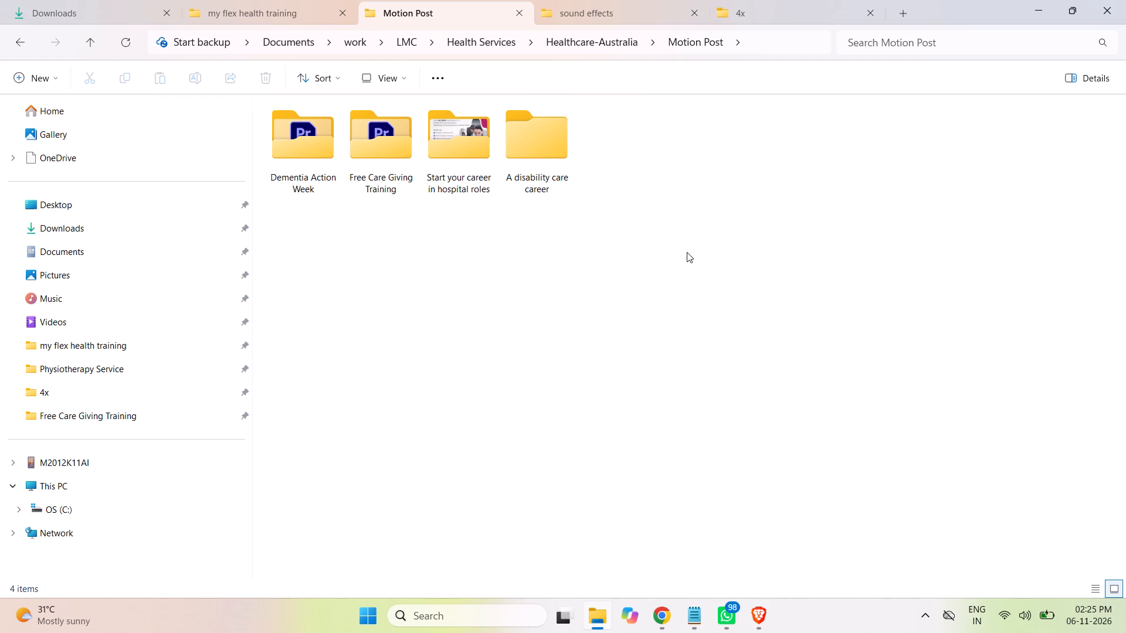
Open Healthcare-Australia-training-1080x1350-20.ai from the my flex health training folder in Illustrator, ignoring the missing linked files.
click(282, 11)
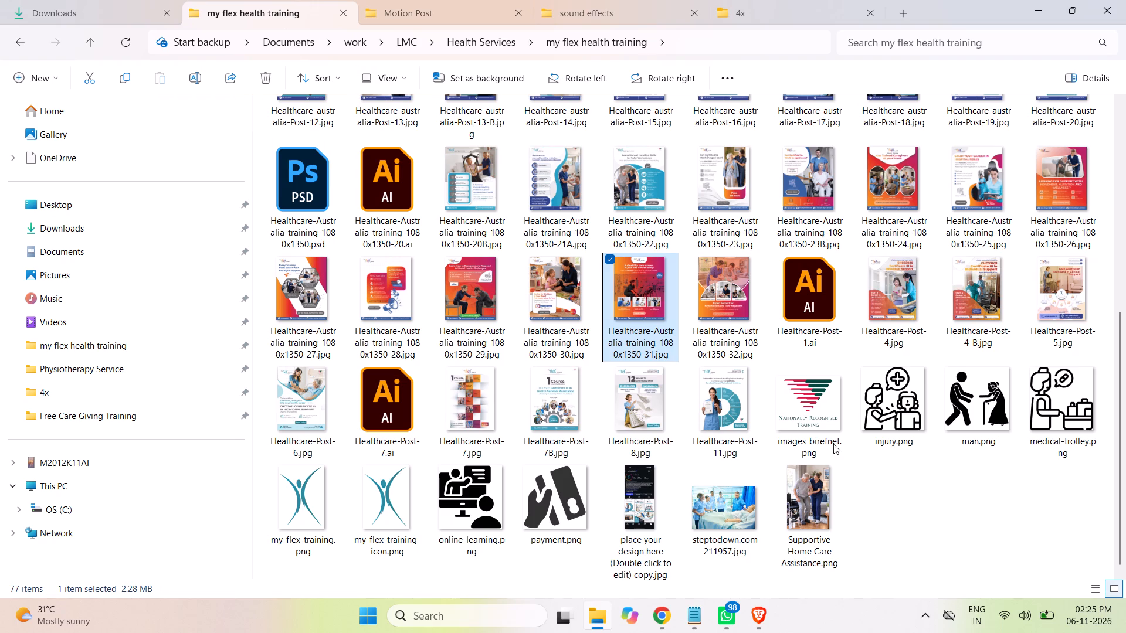
double_click(380, 200)
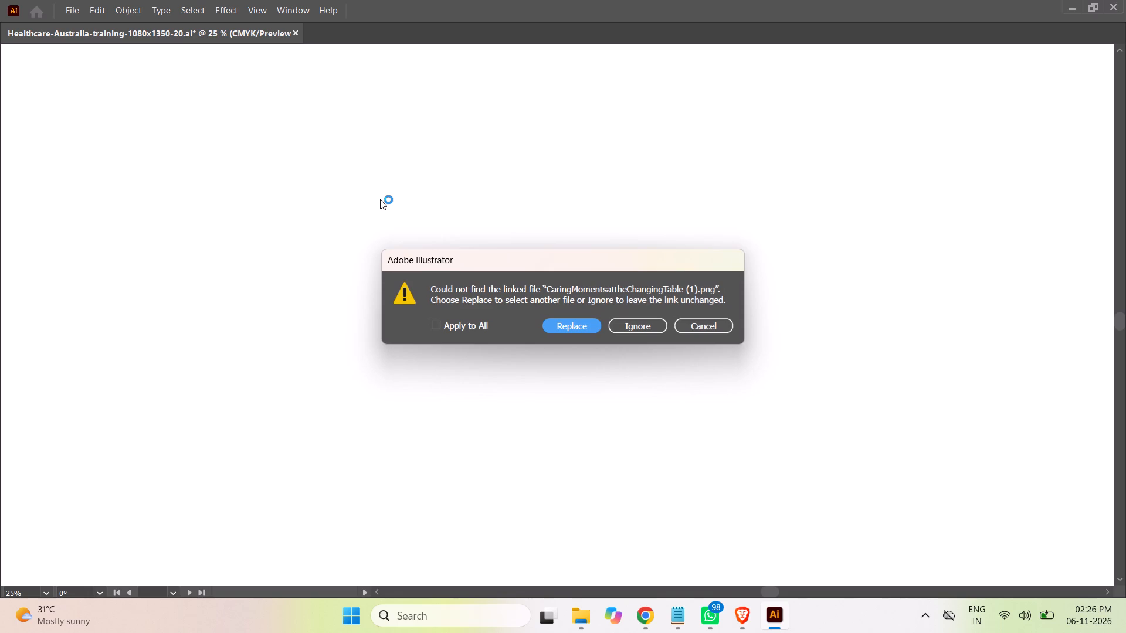
click(640, 327)
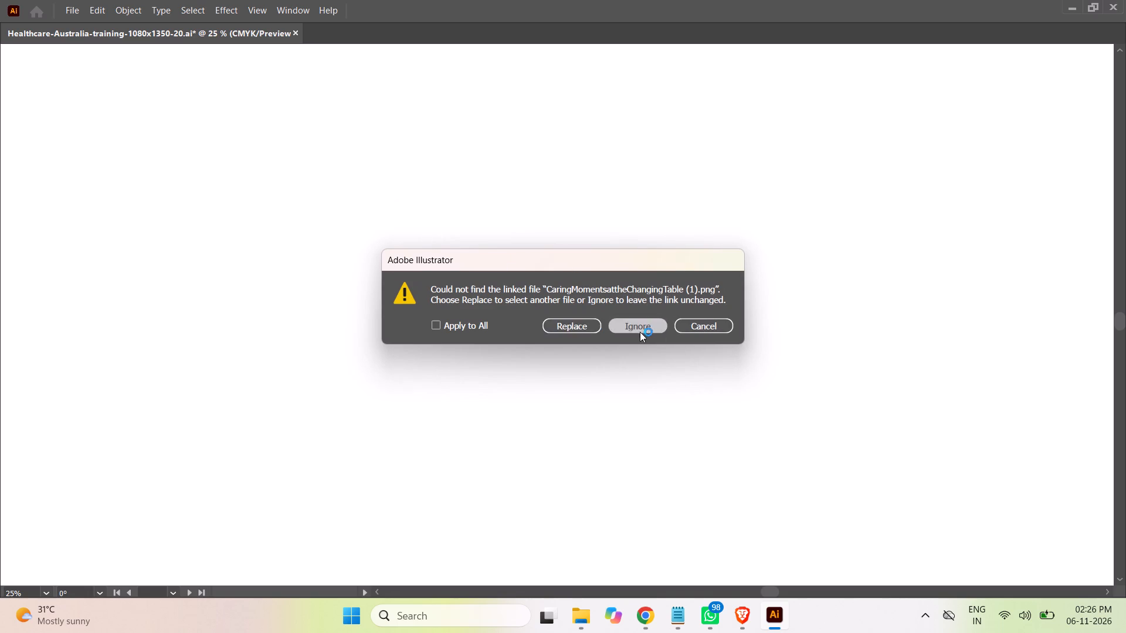
click(637, 328)
click(637, 328)
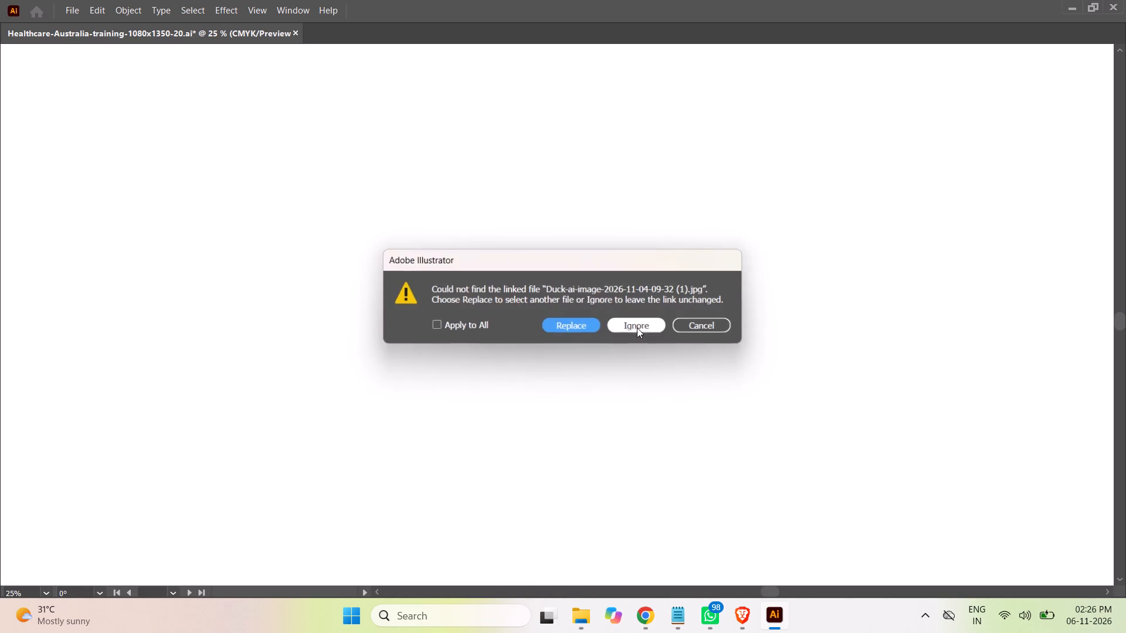
click(637, 328)
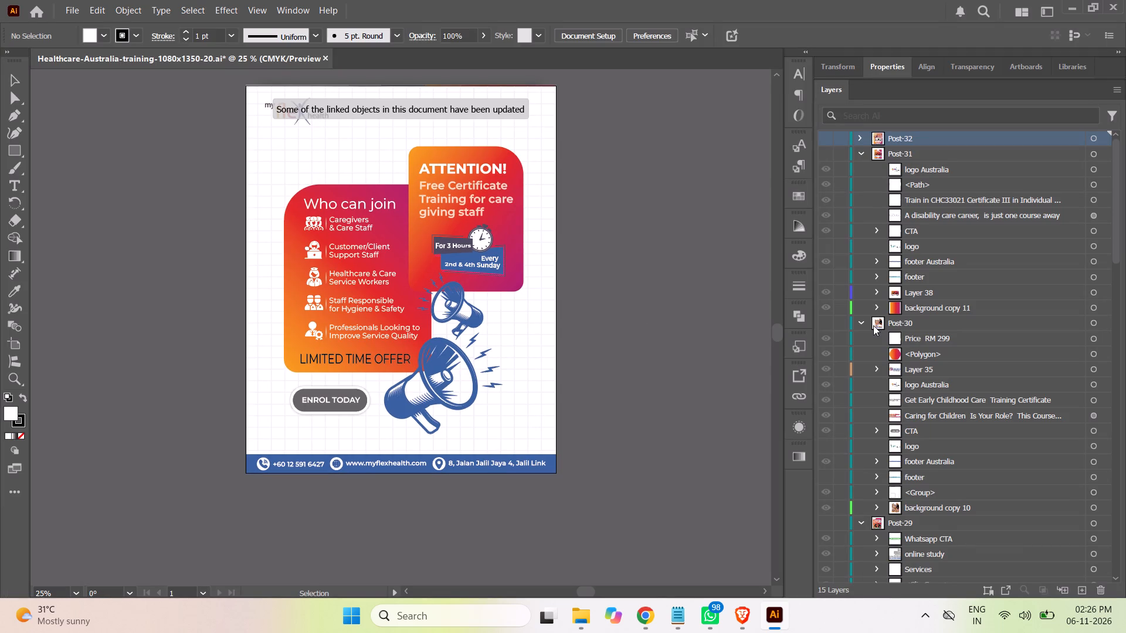
Collapse the expanded post layers, from Post-31 down to post-21A, so that only the top-level layers are listed.
click(861, 323)
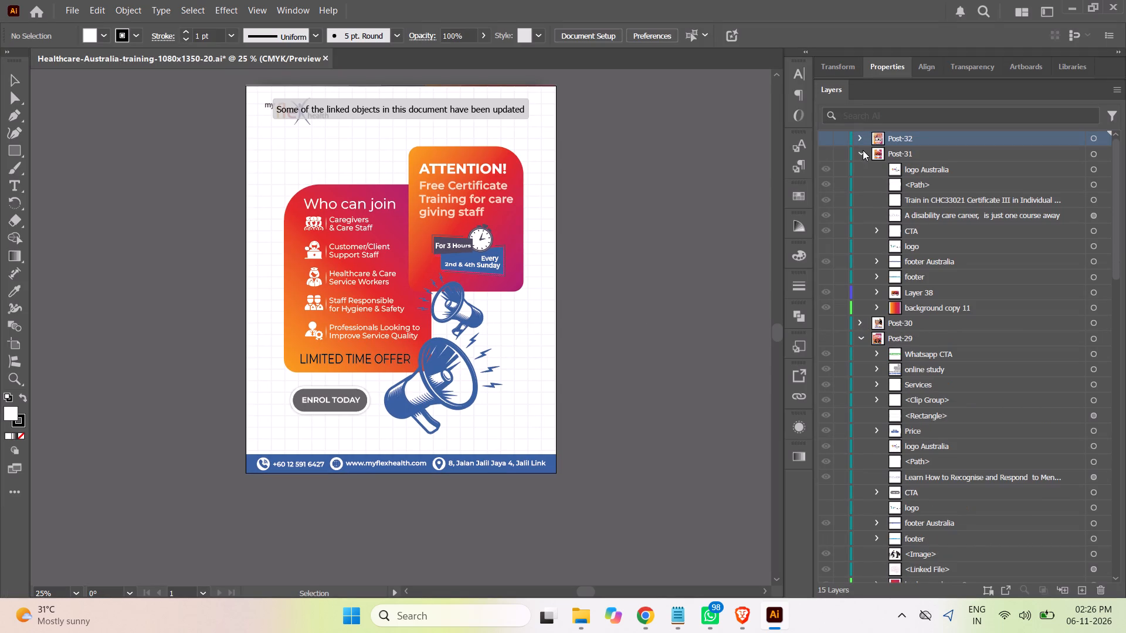
click(861, 152)
click(861, 182)
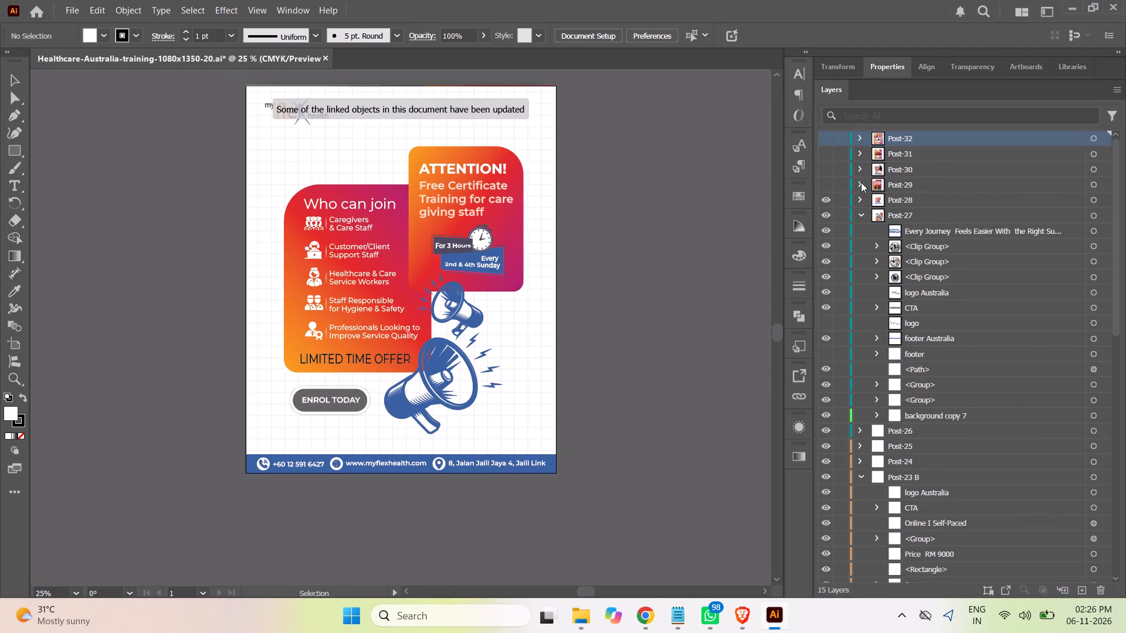
click(864, 213)
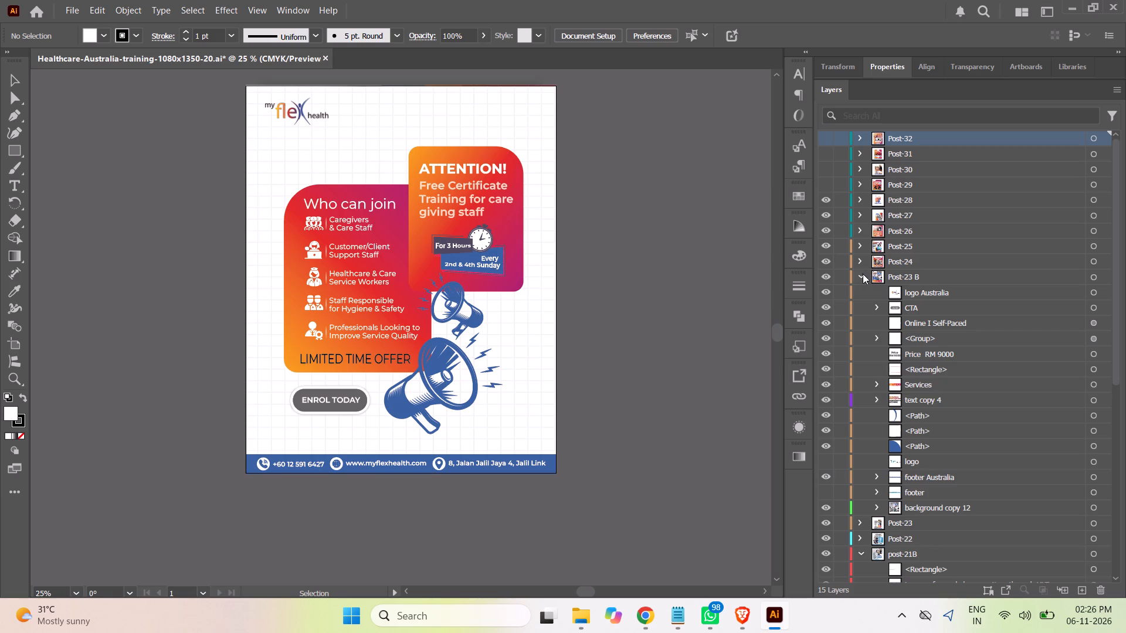
click(862, 275)
click(862, 322)
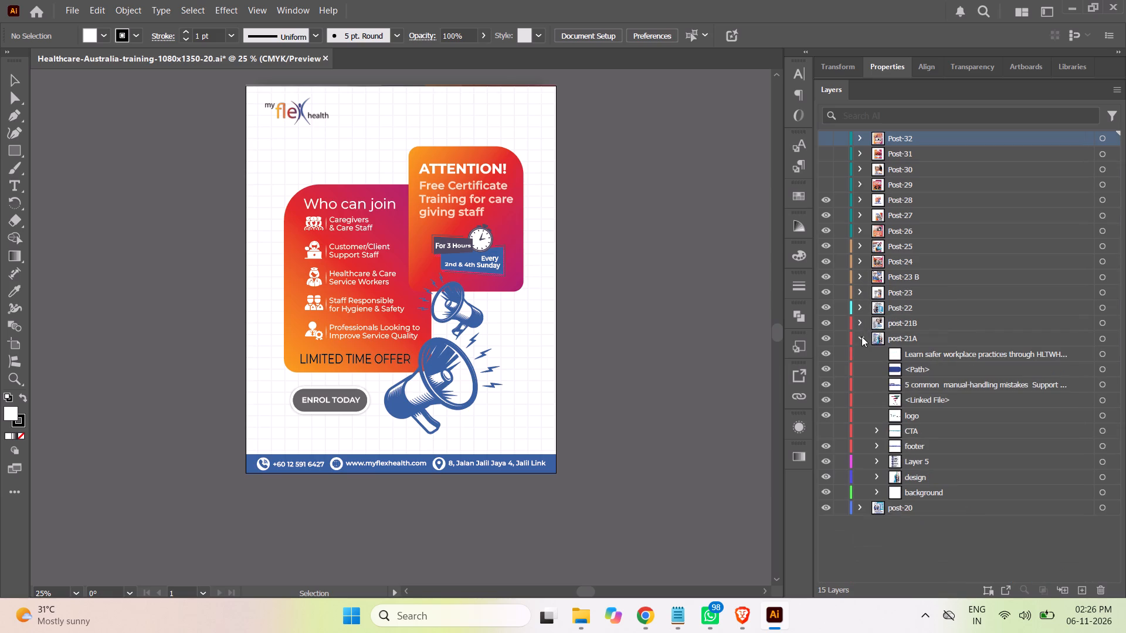
click(859, 337)
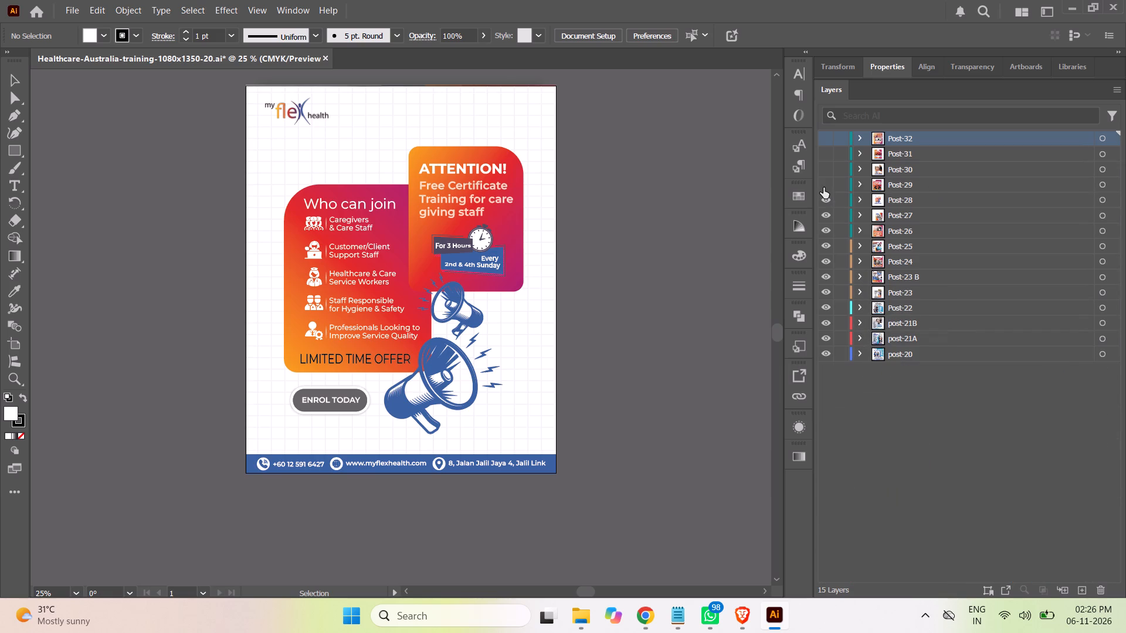
Make the Post-29, Post-30 and Post-31 layers visible.
click(823, 183)
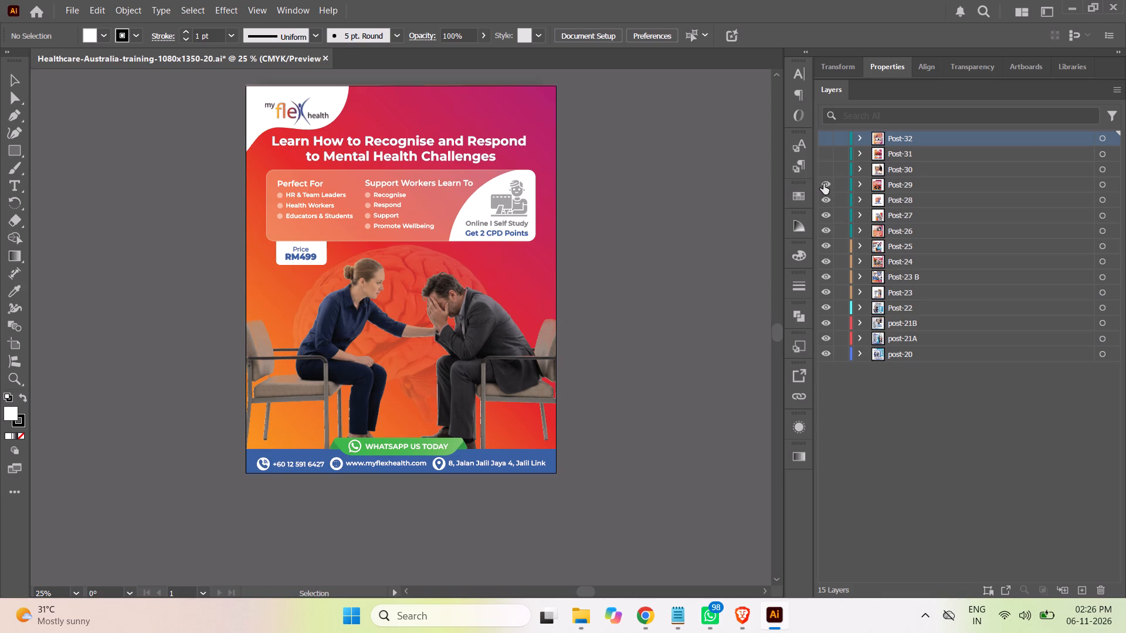
click(825, 172)
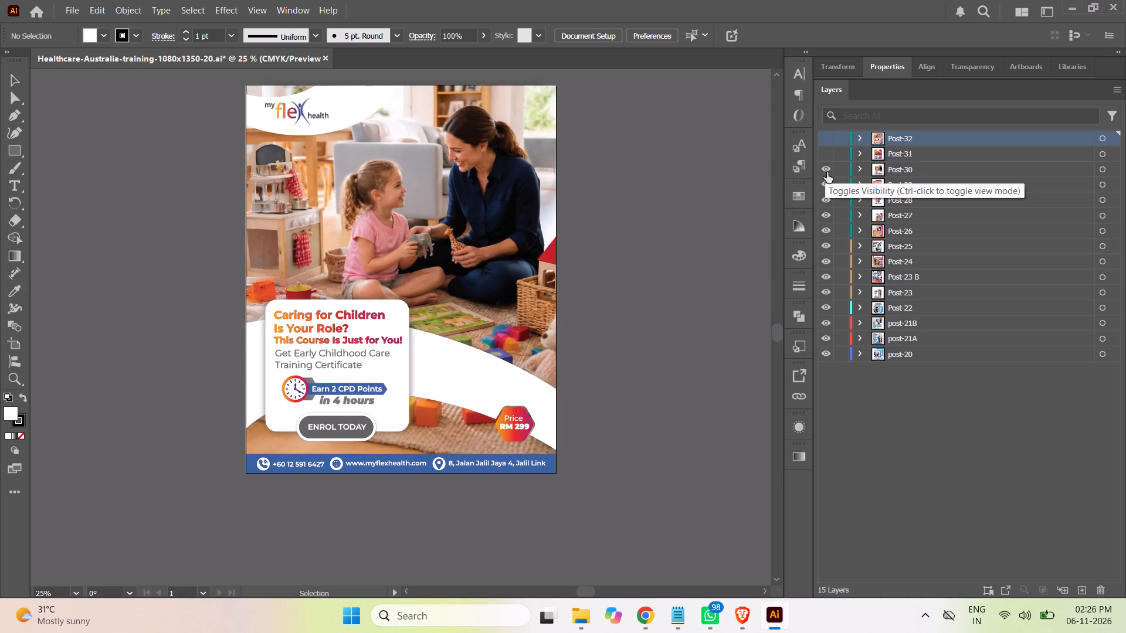
click(826, 154)
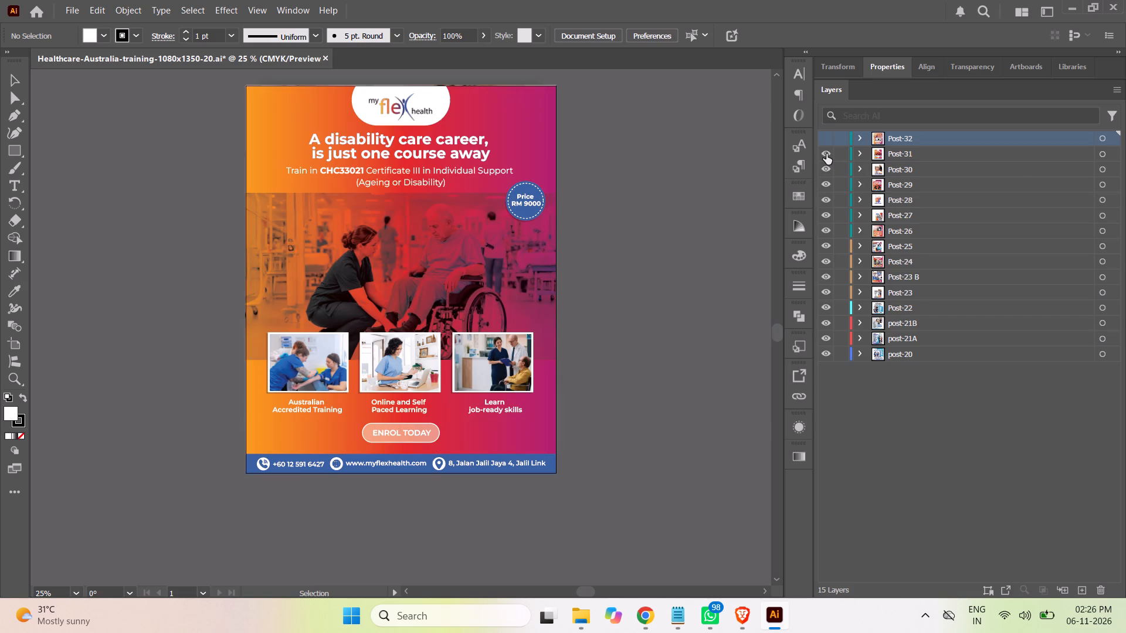
Add the white shape behind the logo in Post-31 as a single asset for export.
click(860, 153)
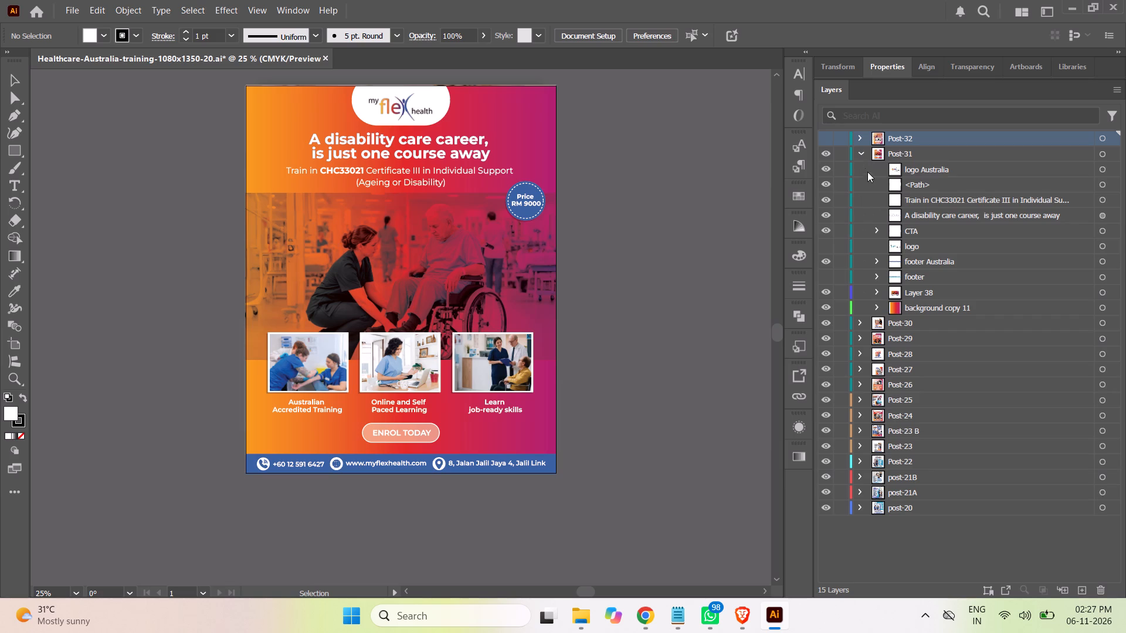
click(825, 186)
click(825, 186)
click(1101, 185)
click(983, 188)
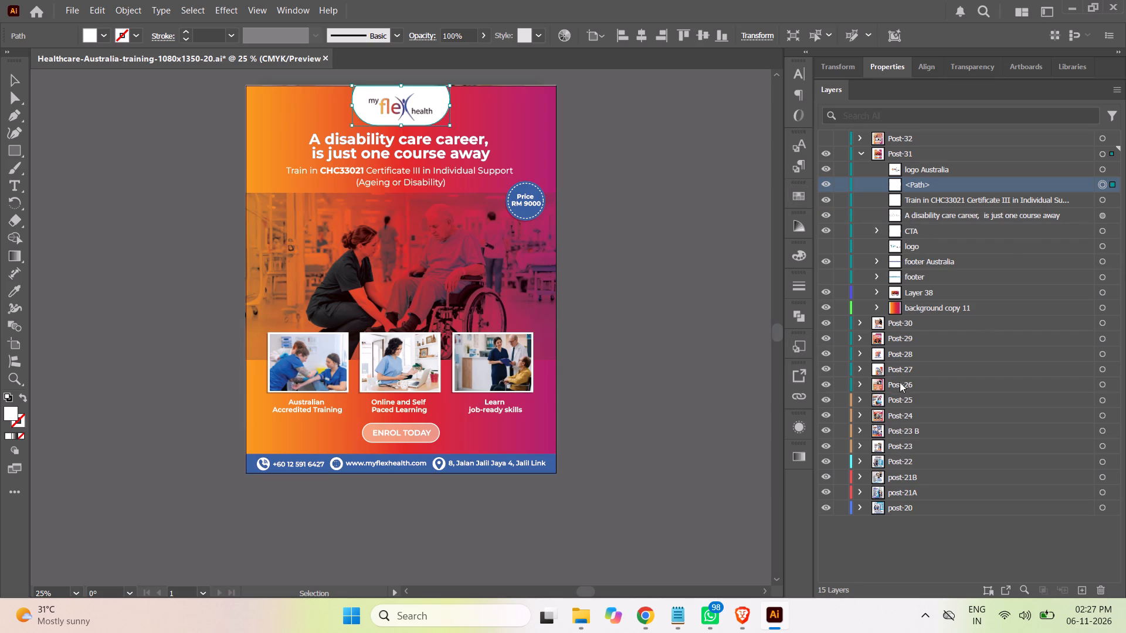
click(798, 373)
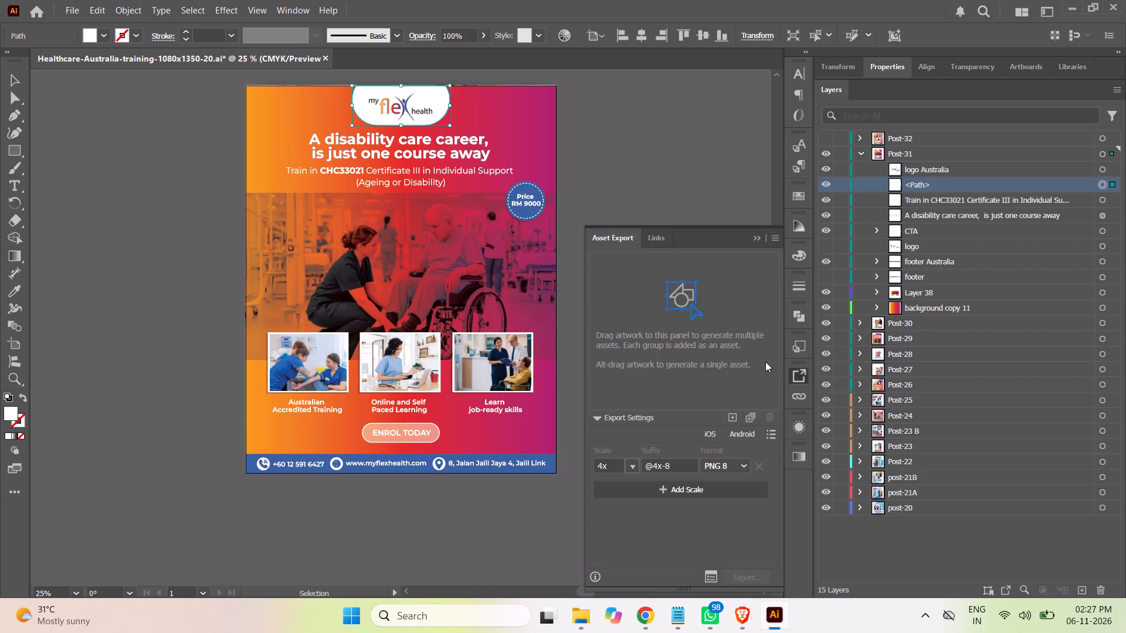
click(730, 411)
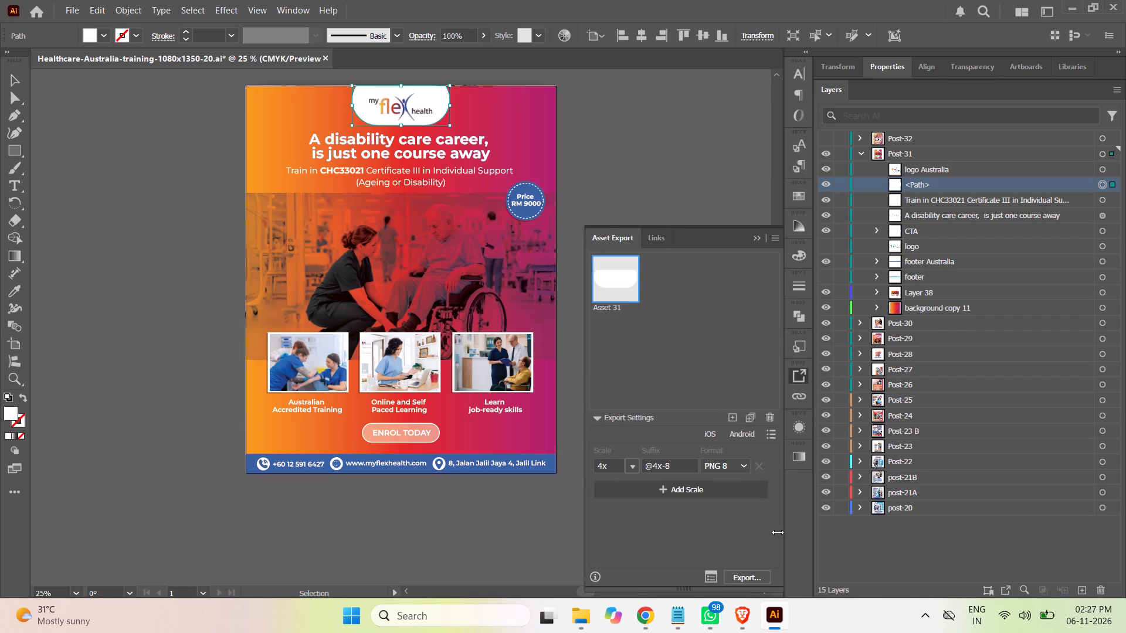
Export the logo backing shape as a 4x PNG 8 into Healthcare-Australia > Motion Post > A disability care career, then clear the asset.
click(749, 578)
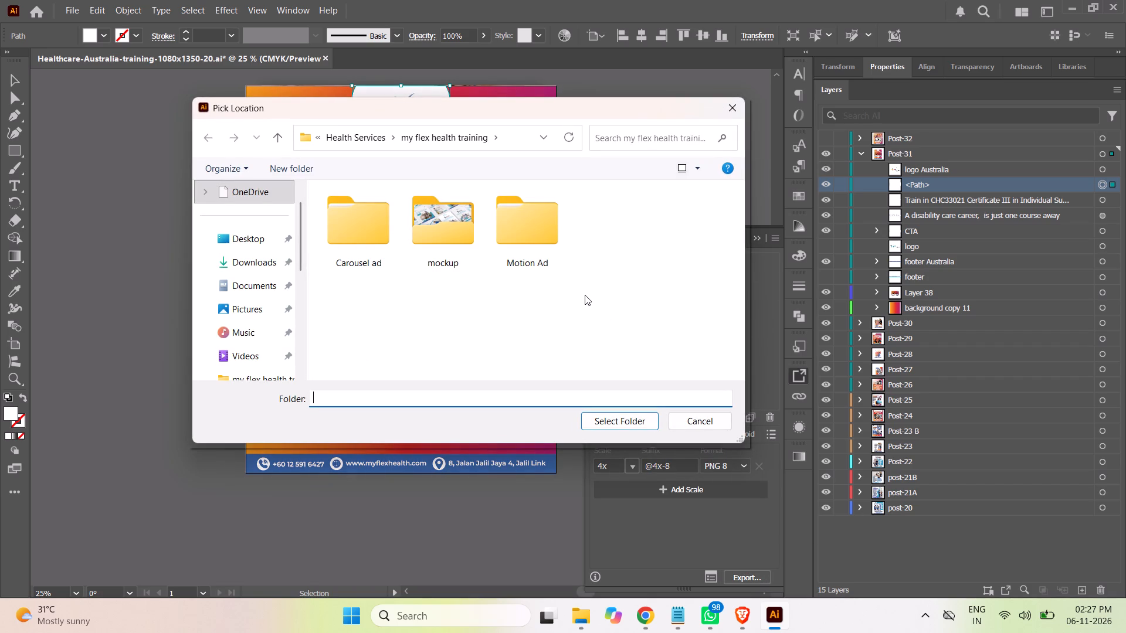
double_click(532, 224)
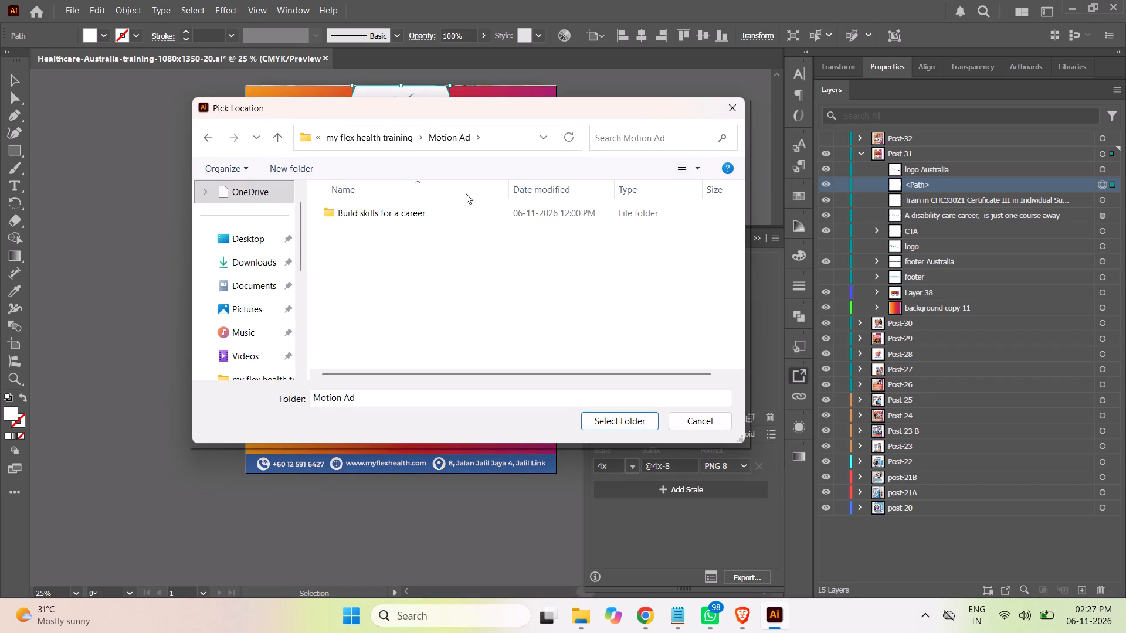
click(387, 138)
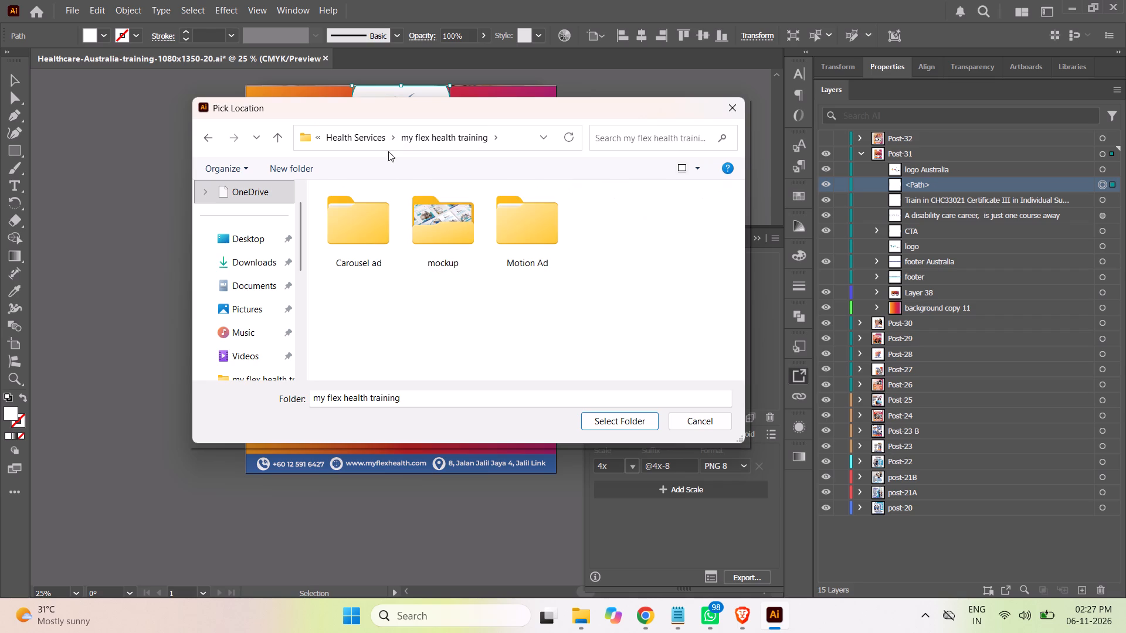
double_click(535, 239)
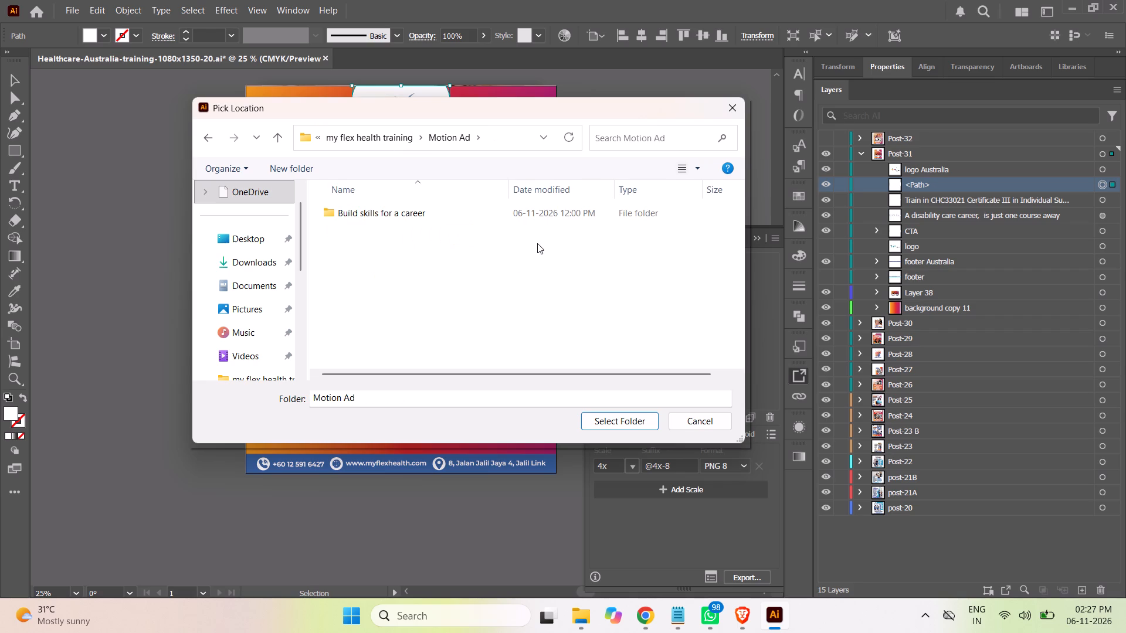
click(274, 135)
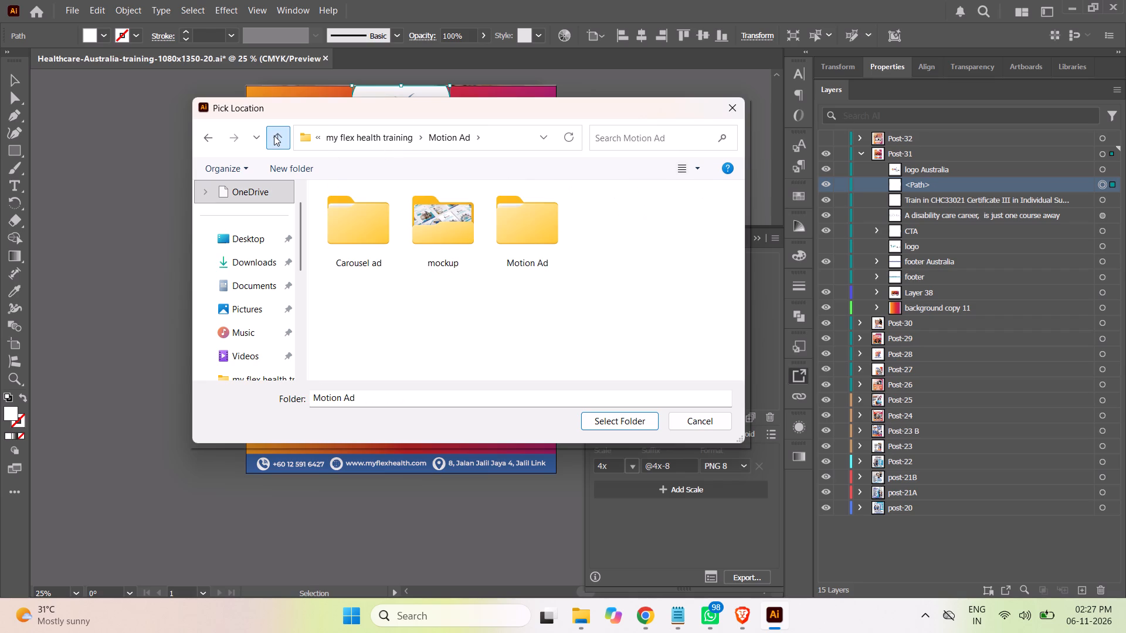
click(274, 135)
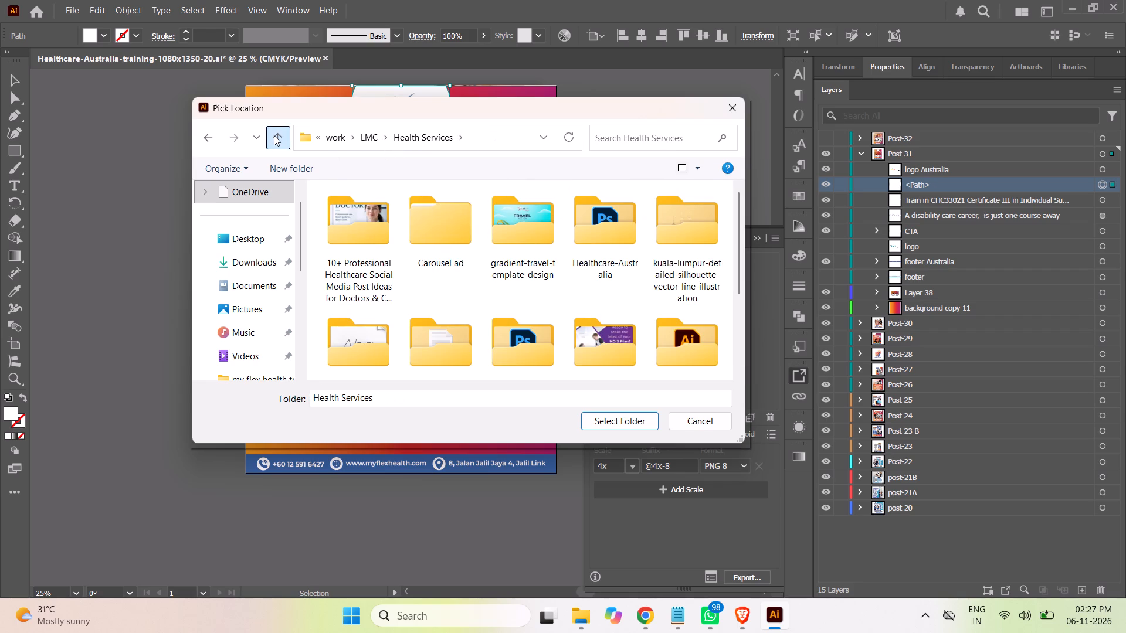
double_click(625, 246)
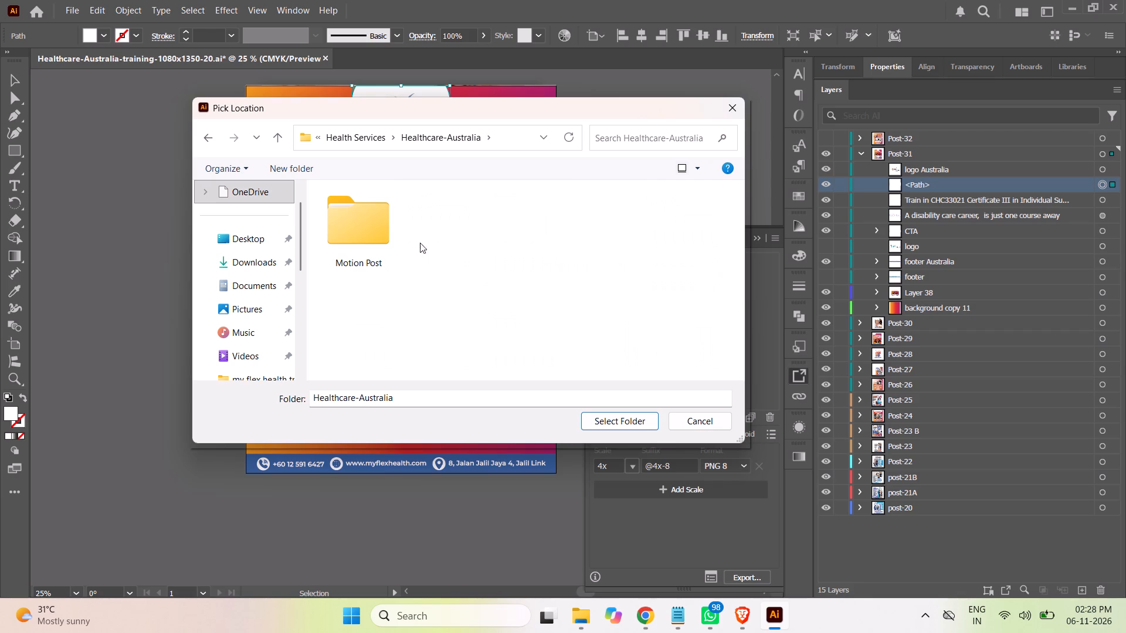
triple_click(372, 241)
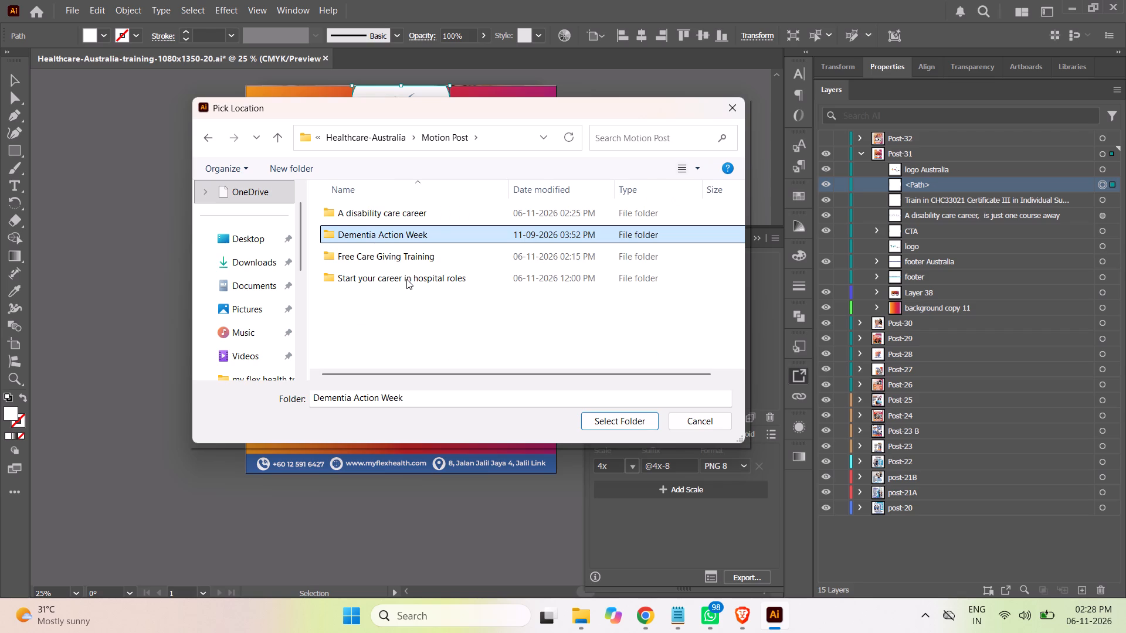
double_click(402, 215)
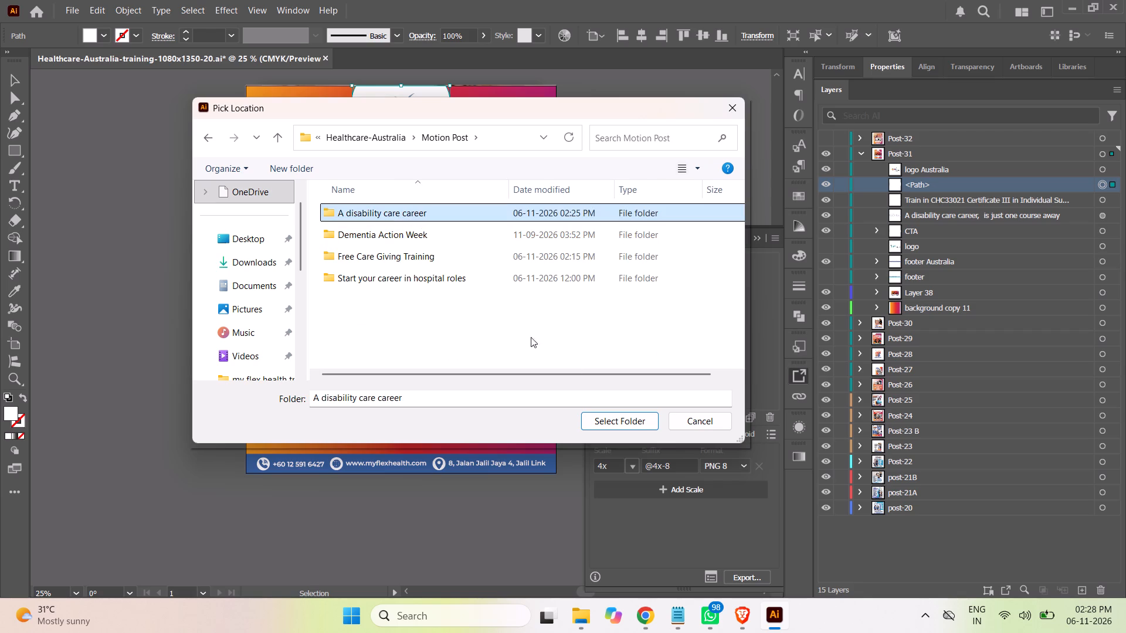
click(621, 423)
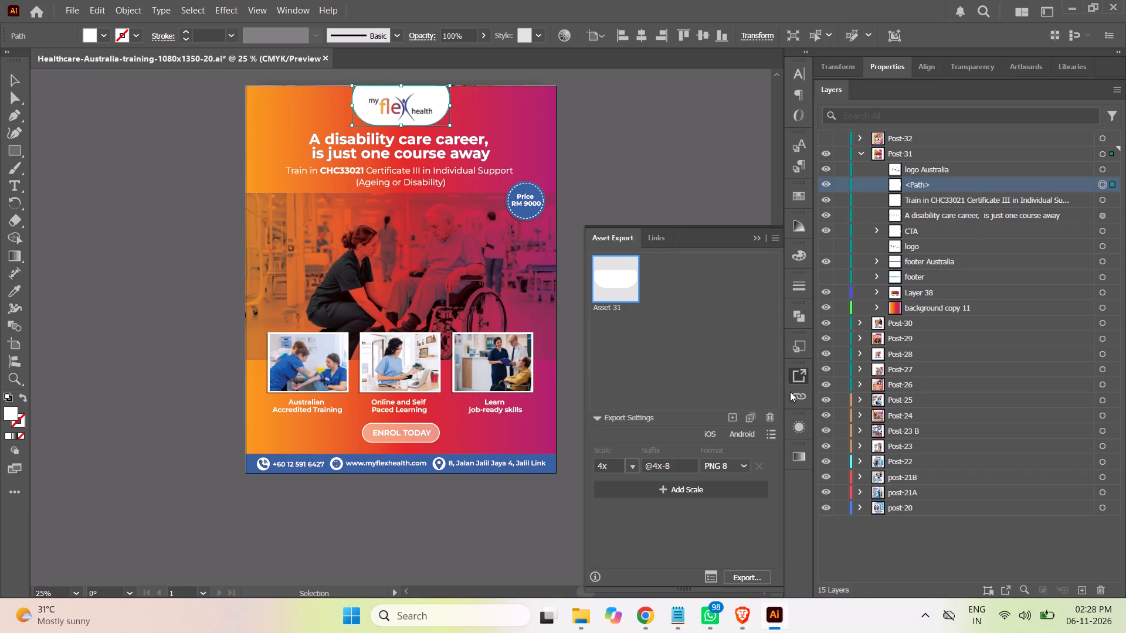
click(768, 416)
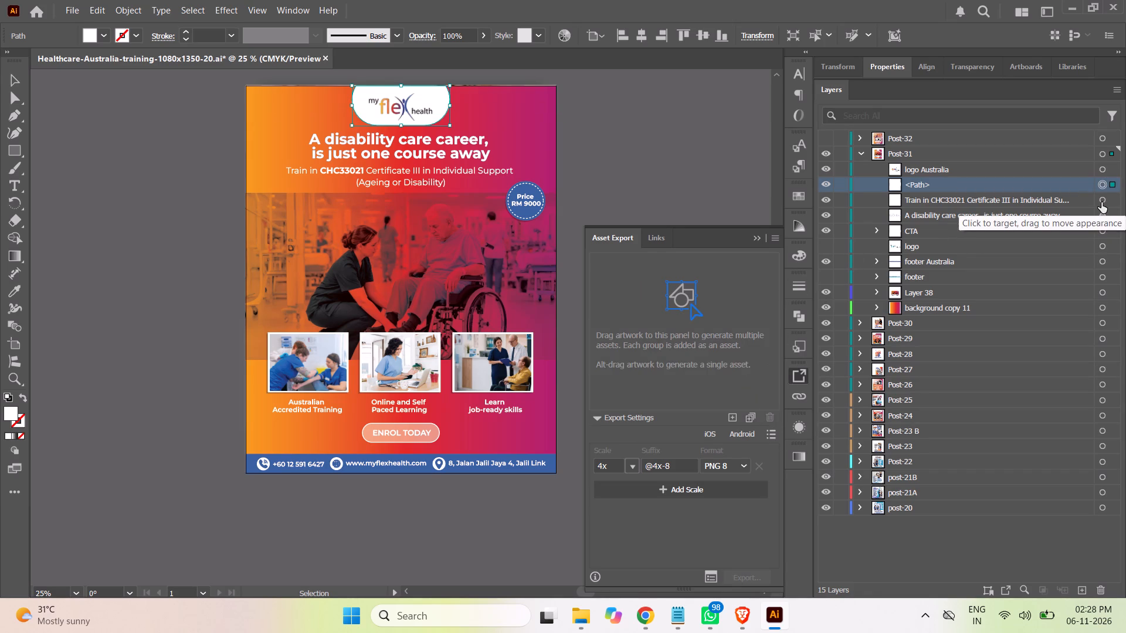
Export the Post-31 headline and CHC33021 course text together as one 4x PNG 8 asset into the same folder, then clear the asset.
click(1101, 202)
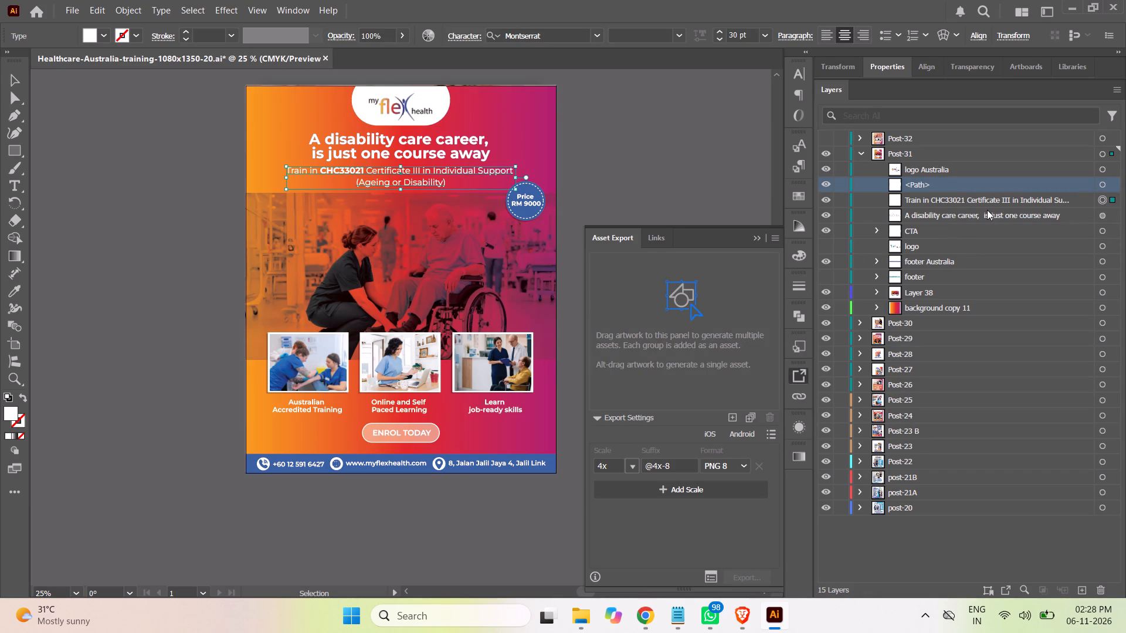
shift+click(1101, 215)
click(1080, 201)
shift+click(1069, 212)
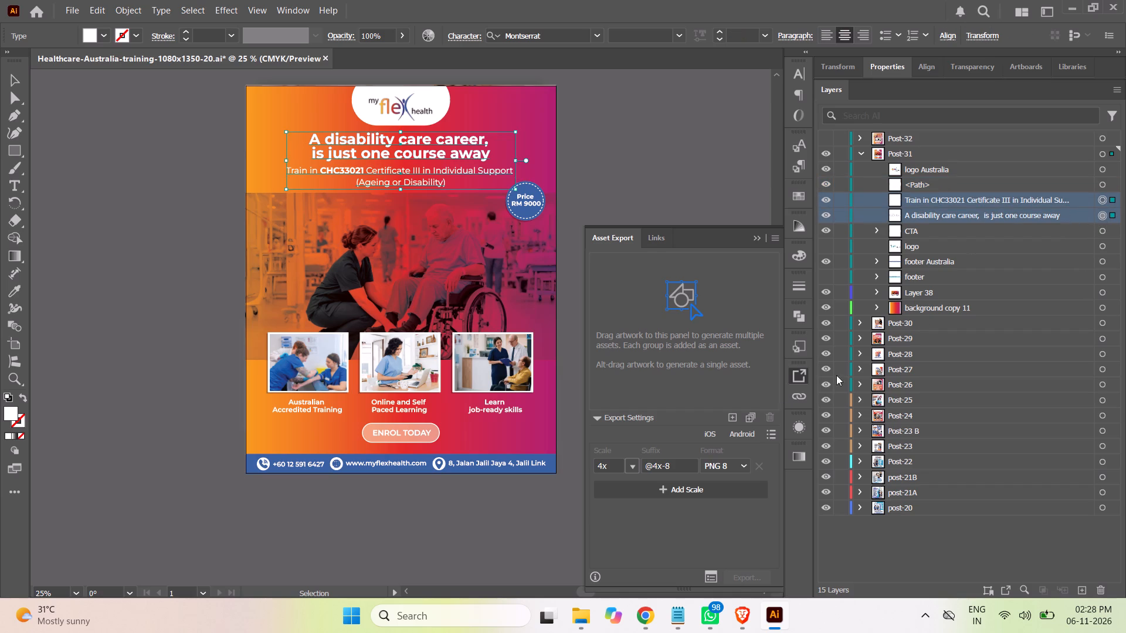
click(732, 417)
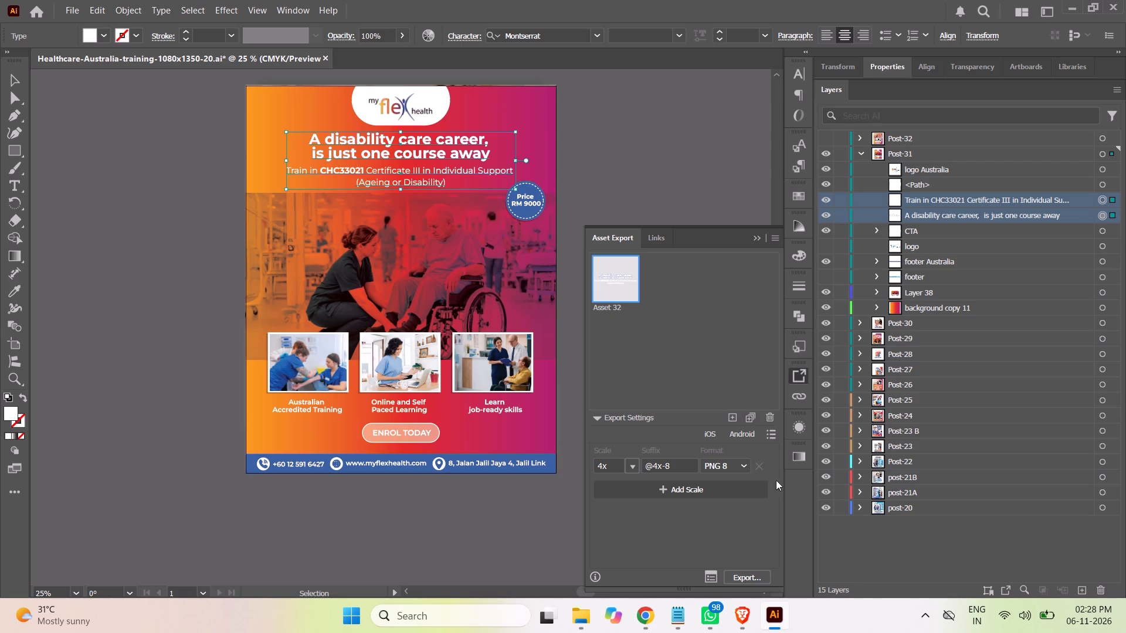
click(745, 577)
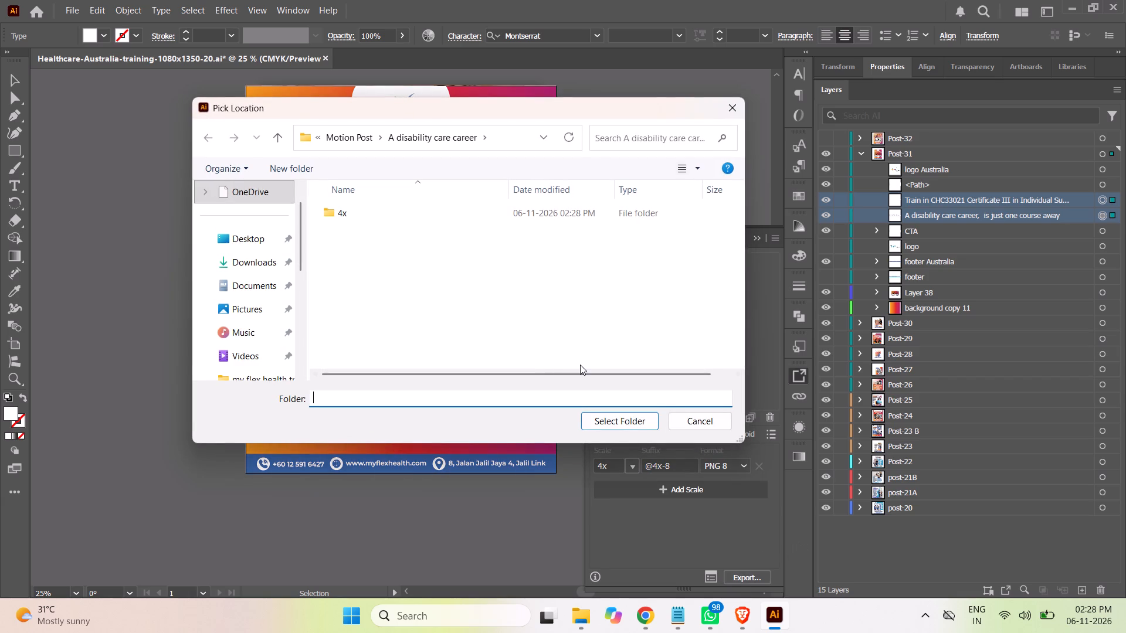
click(615, 422)
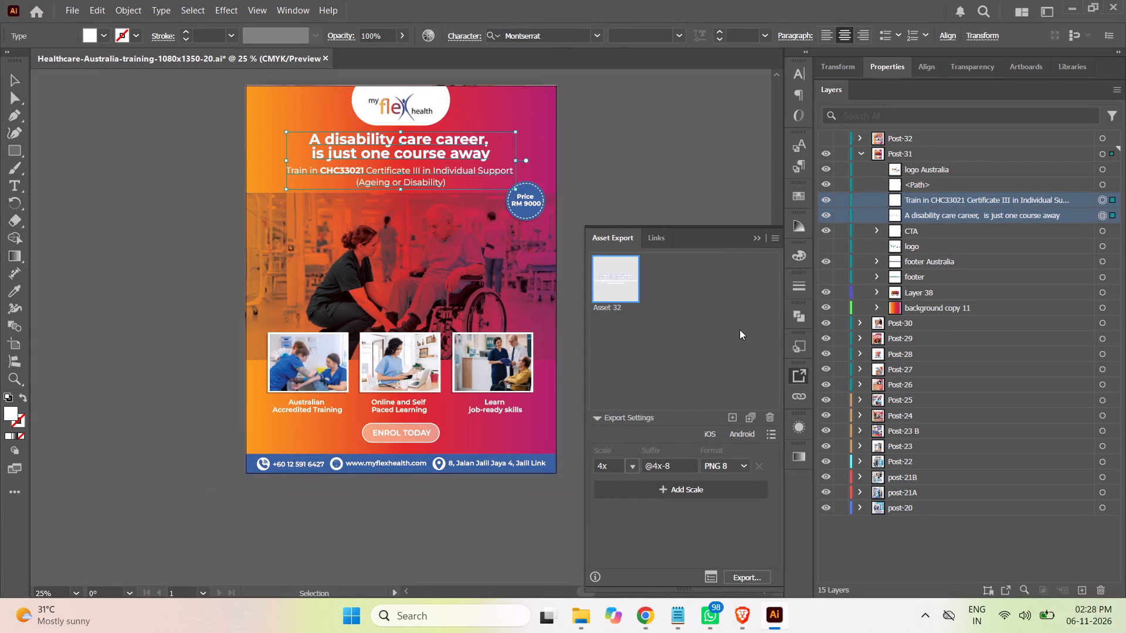
click(767, 411)
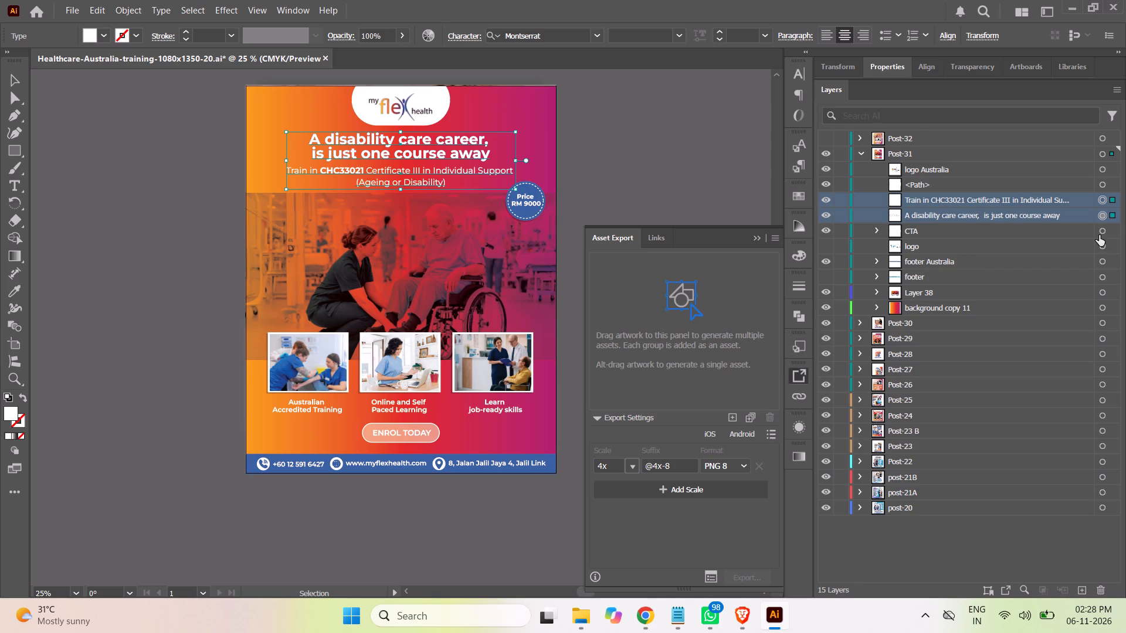
Export the ENROL TODAY CTA group of Post-31 as a 4x PNG 8 asset into the A disability care career folder.
click(1101, 232)
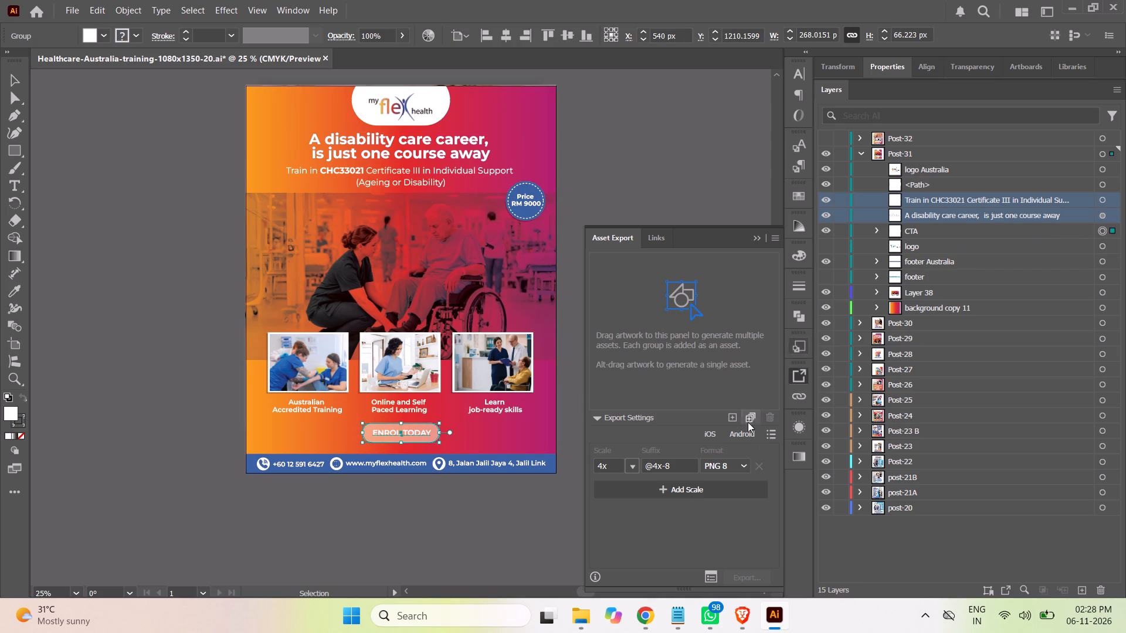
click(731, 416)
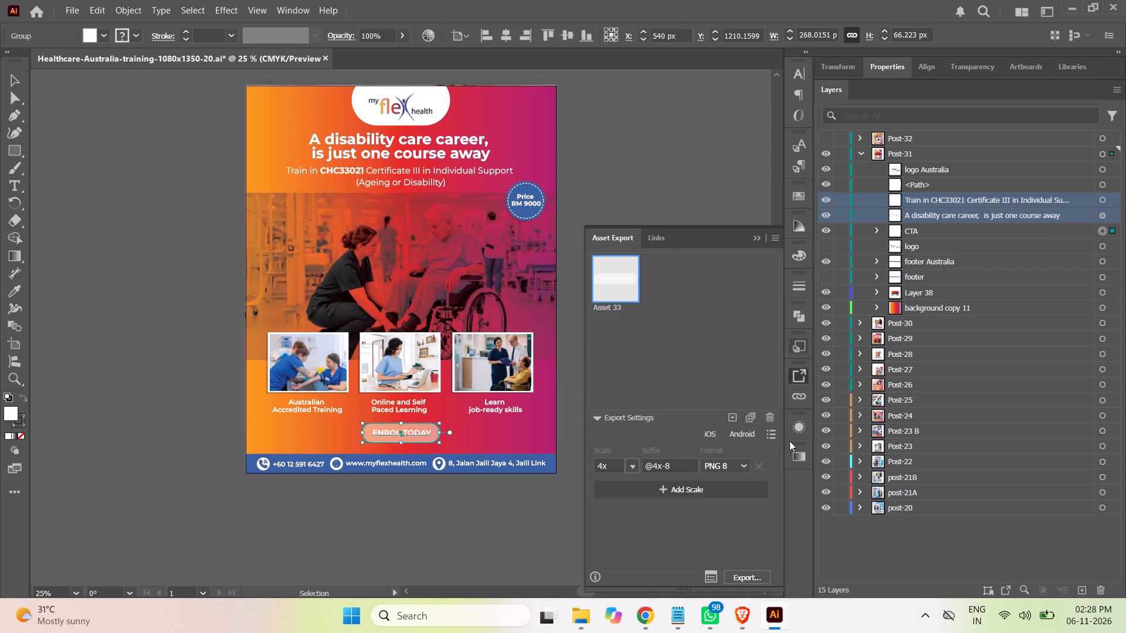
click(747, 578)
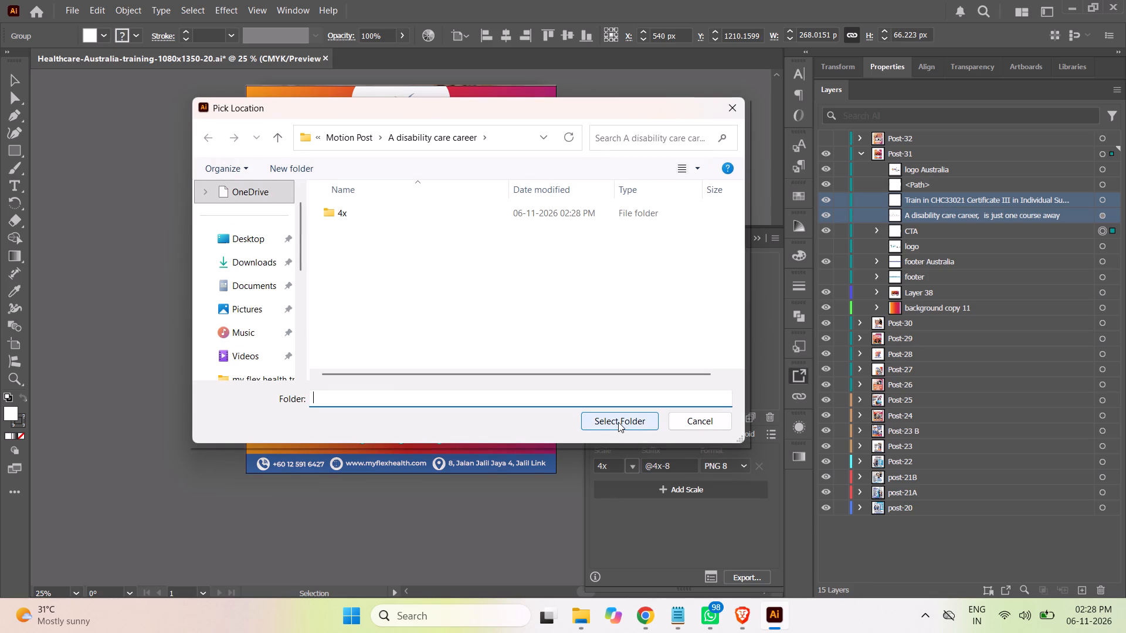
click(618, 421)
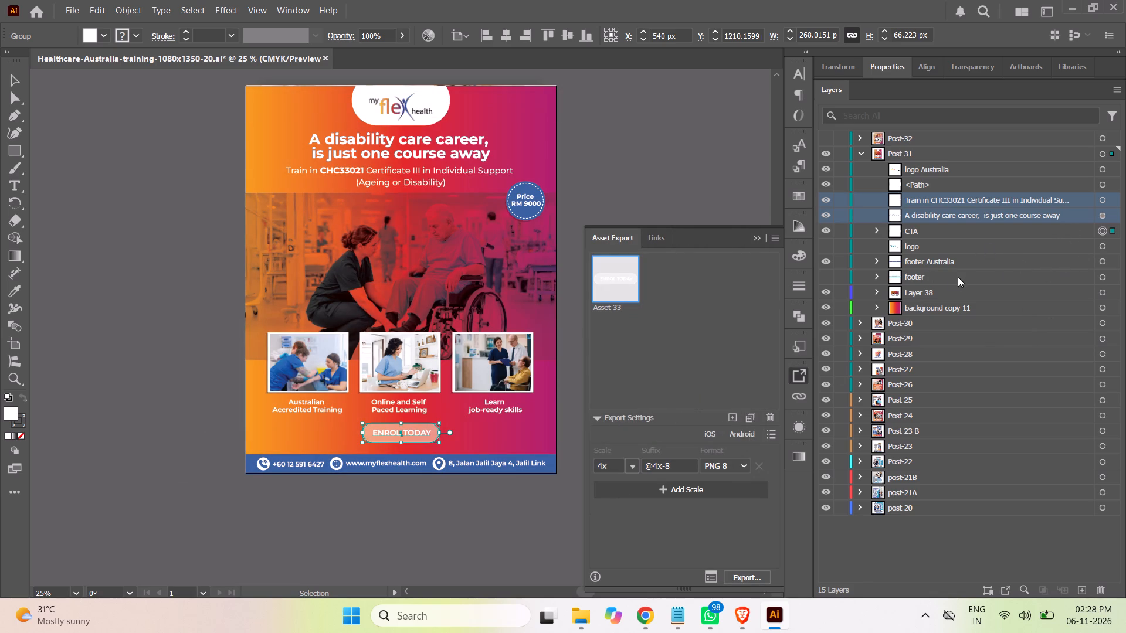
Replace the CTA asset with the price badge's blue circle and backing groups as one asset, exported as 4x PNG 8 to A disability care career.
click(876, 292)
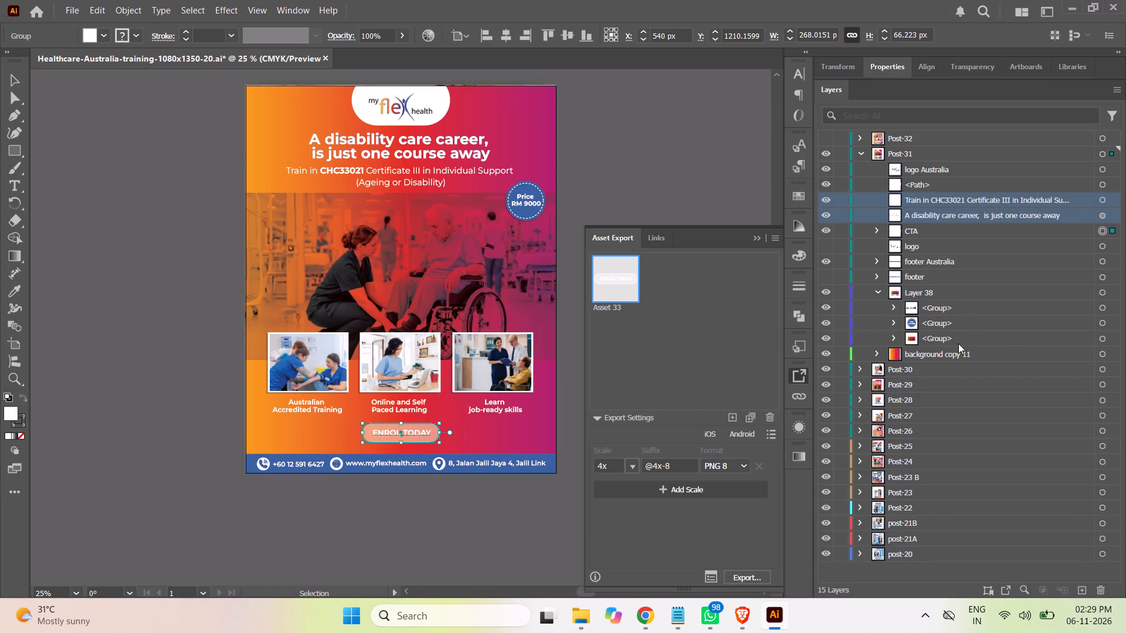
click(891, 322)
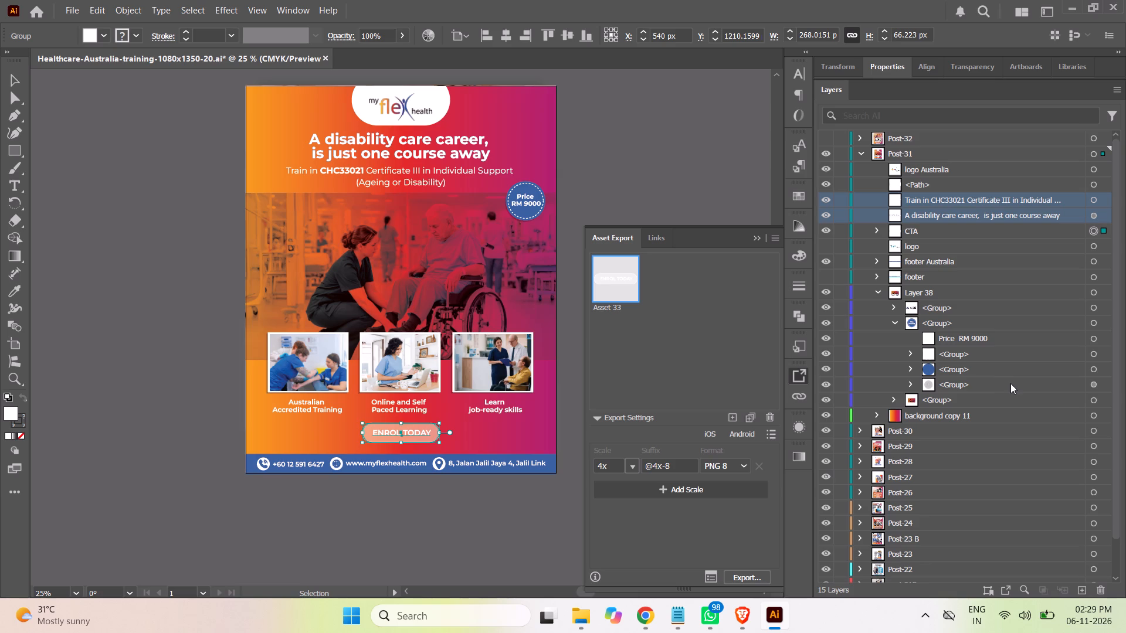
click(1094, 369)
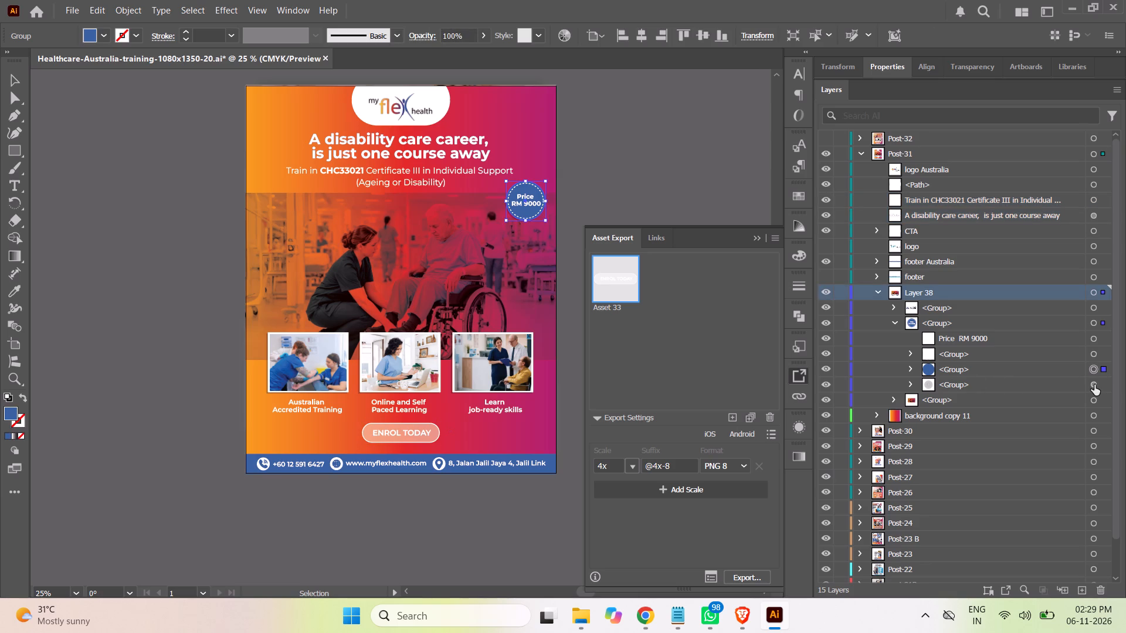
shift+click(1090, 384)
click(1023, 369)
shift+click(1001, 380)
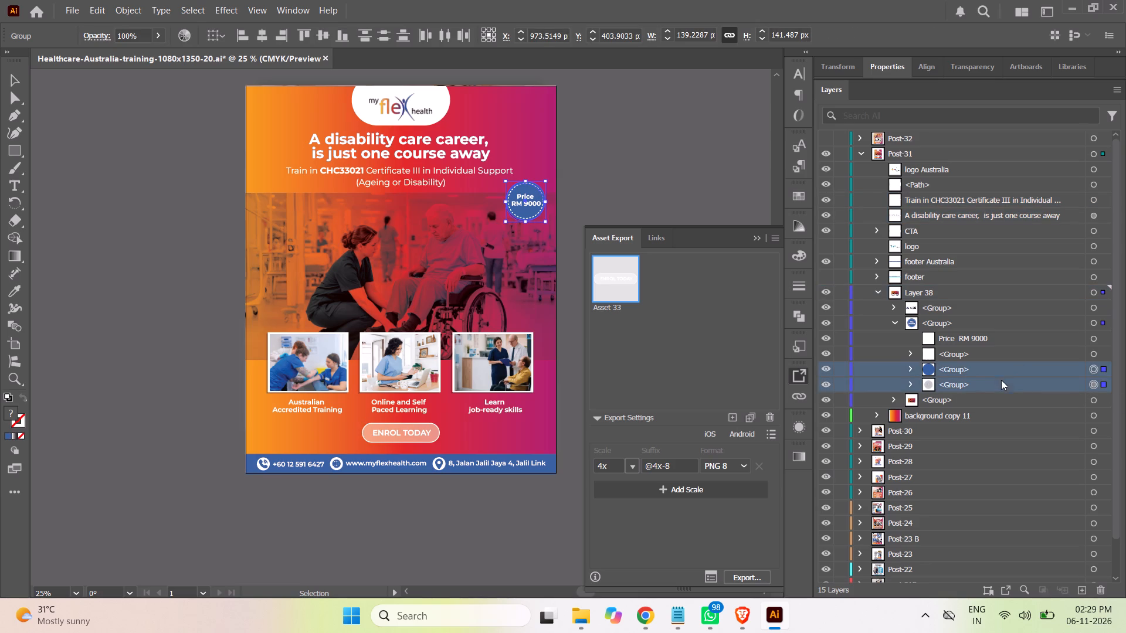
click(766, 417)
click(734, 418)
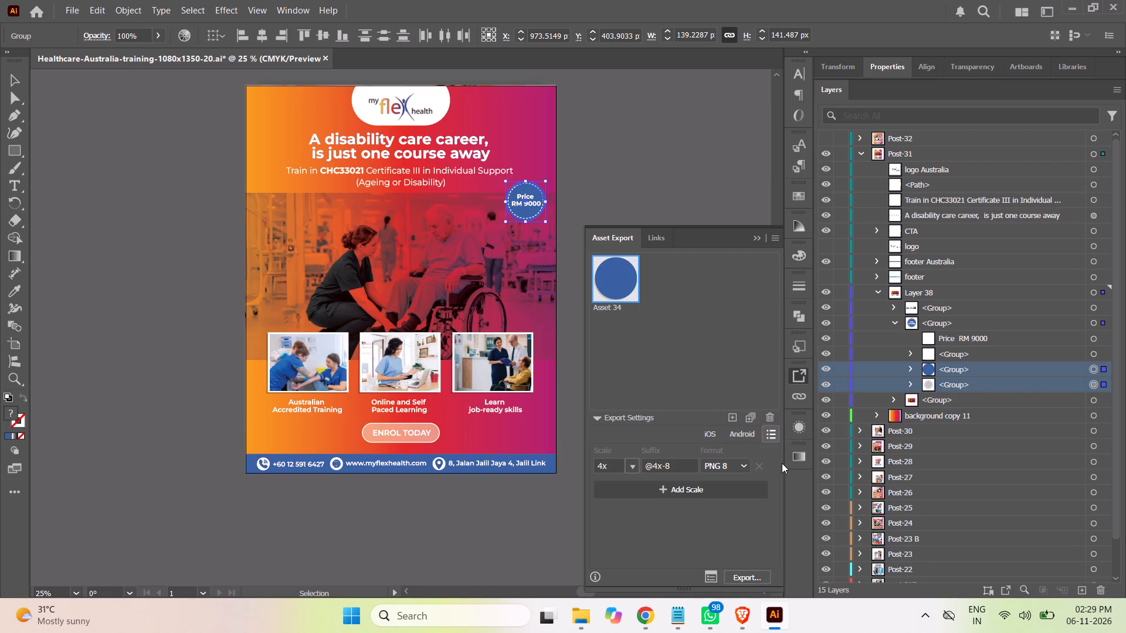
click(747, 576)
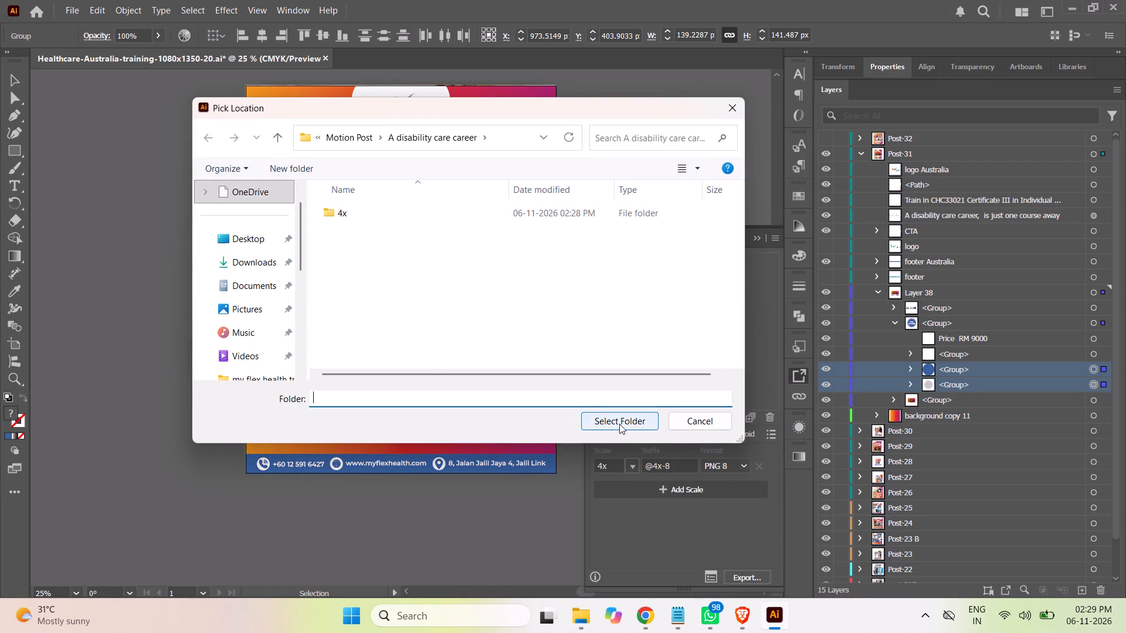
click(619, 424)
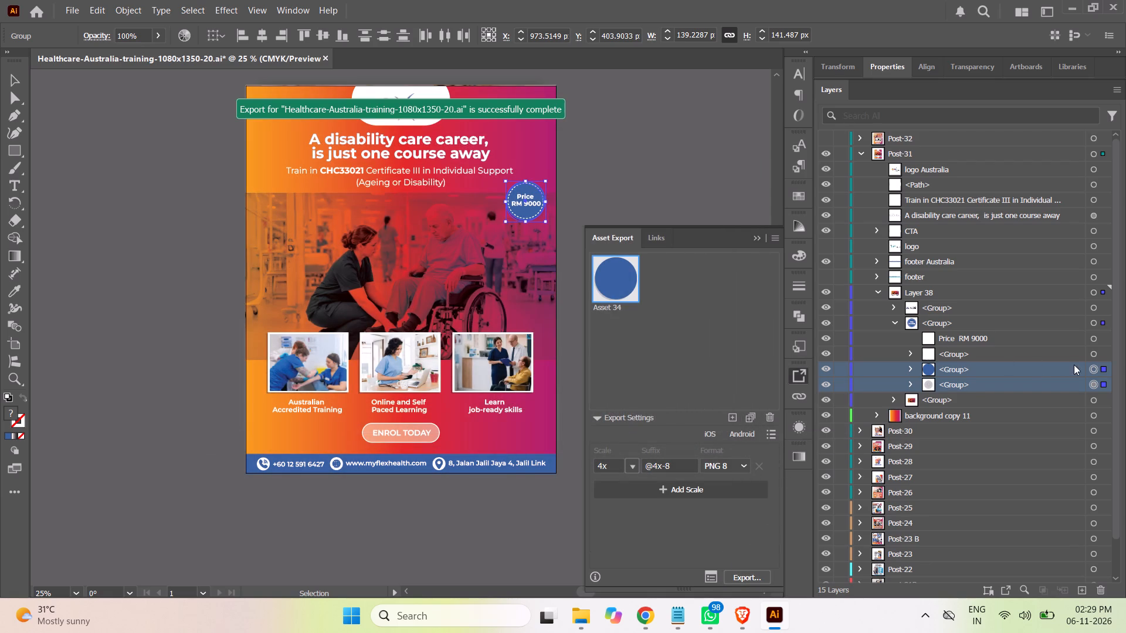
Replace the badge circle asset with the badge's white ring group and export it as a 4x PNG 8 into the same folder.
click(1092, 355)
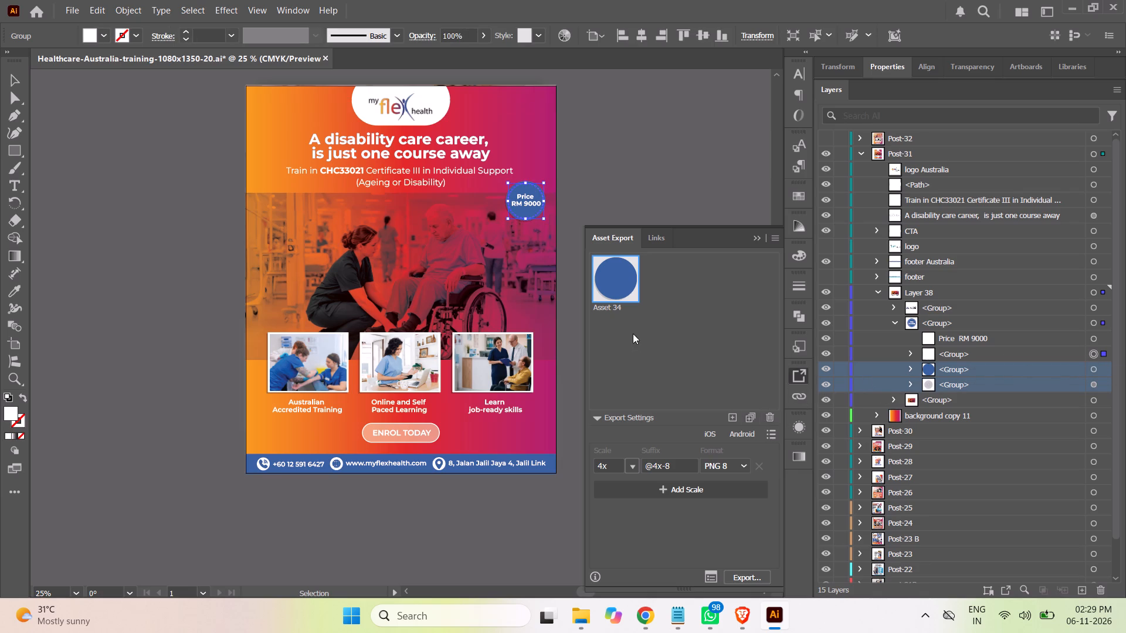
click(767, 414)
click(732, 417)
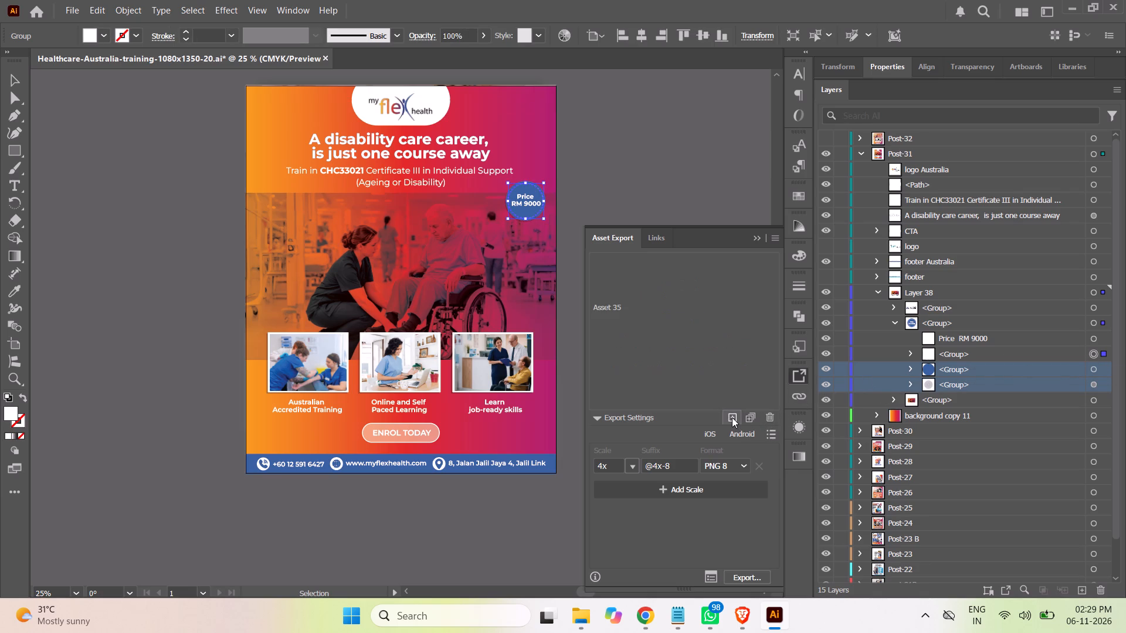
click(746, 576)
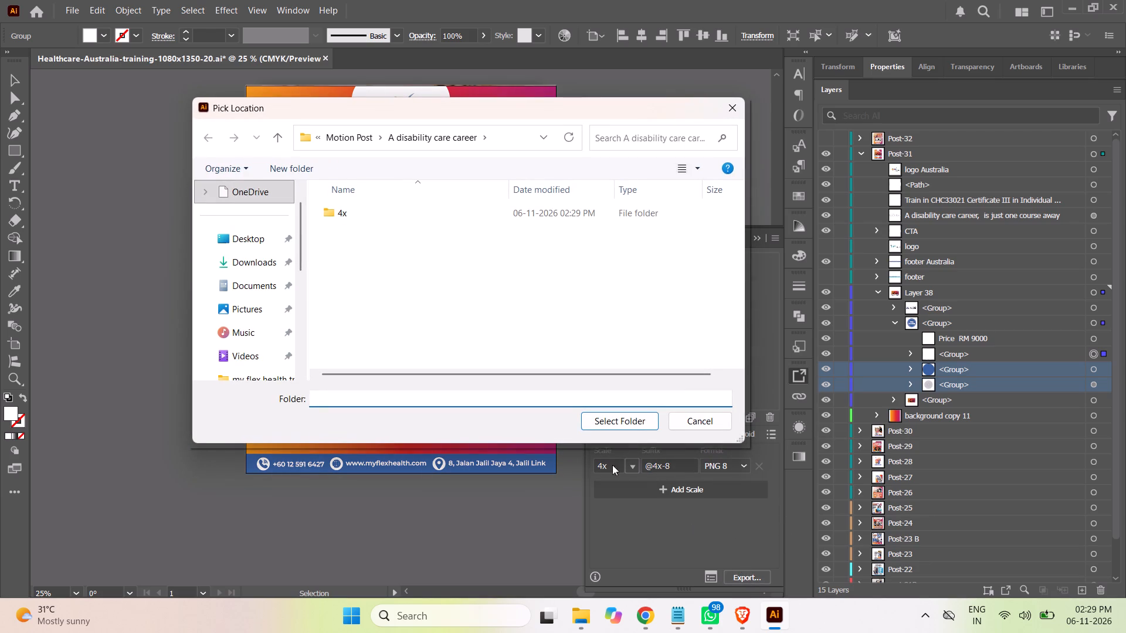
click(617, 420)
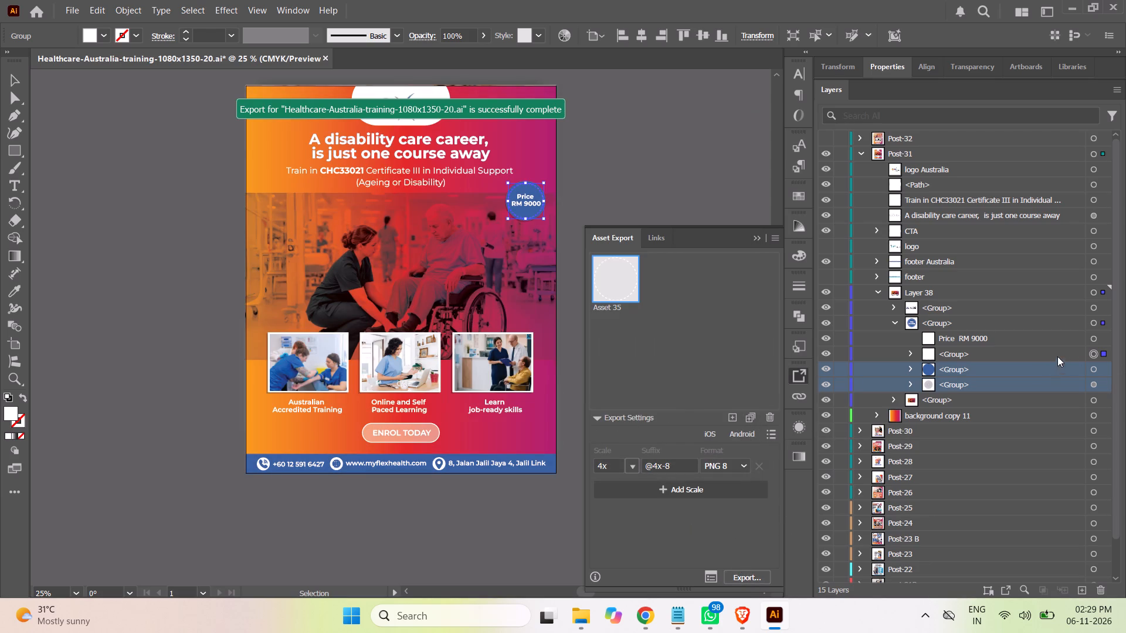
Replace the ring asset with the badge's Price RM 9000 text and export it as a 4x PNG 8 into the same folder.
click(1093, 337)
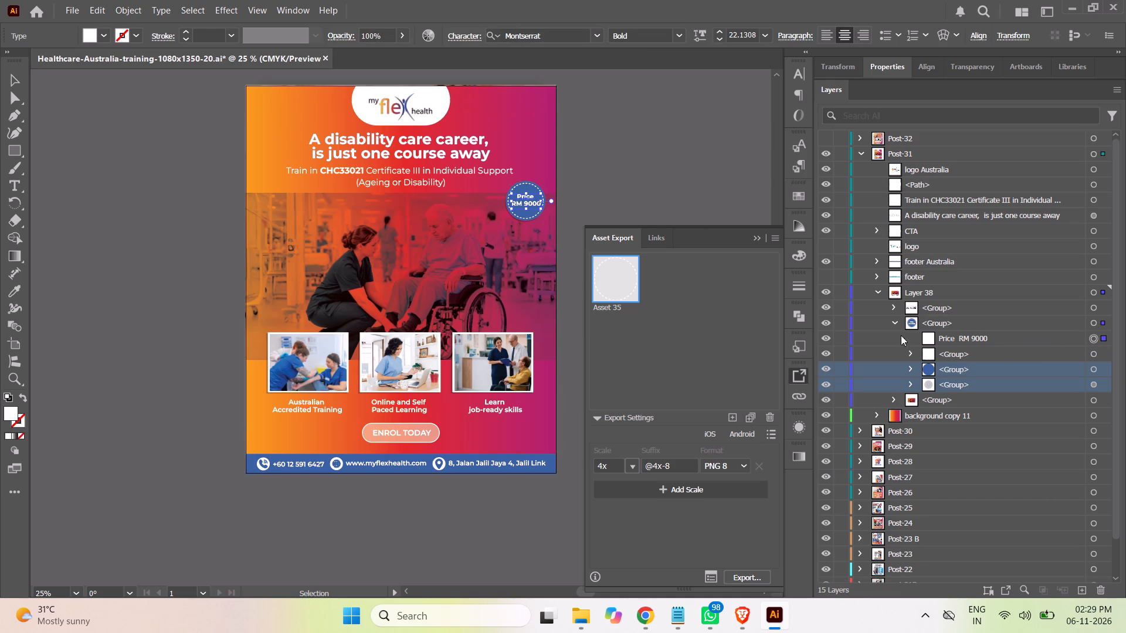
click(769, 417)
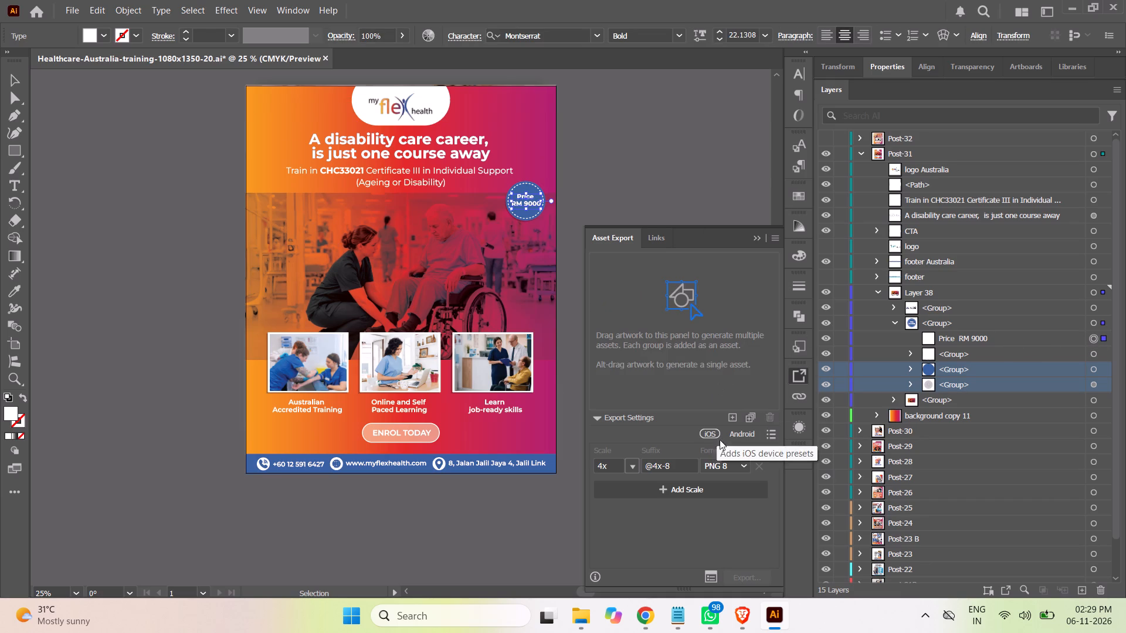
click(730, 418)
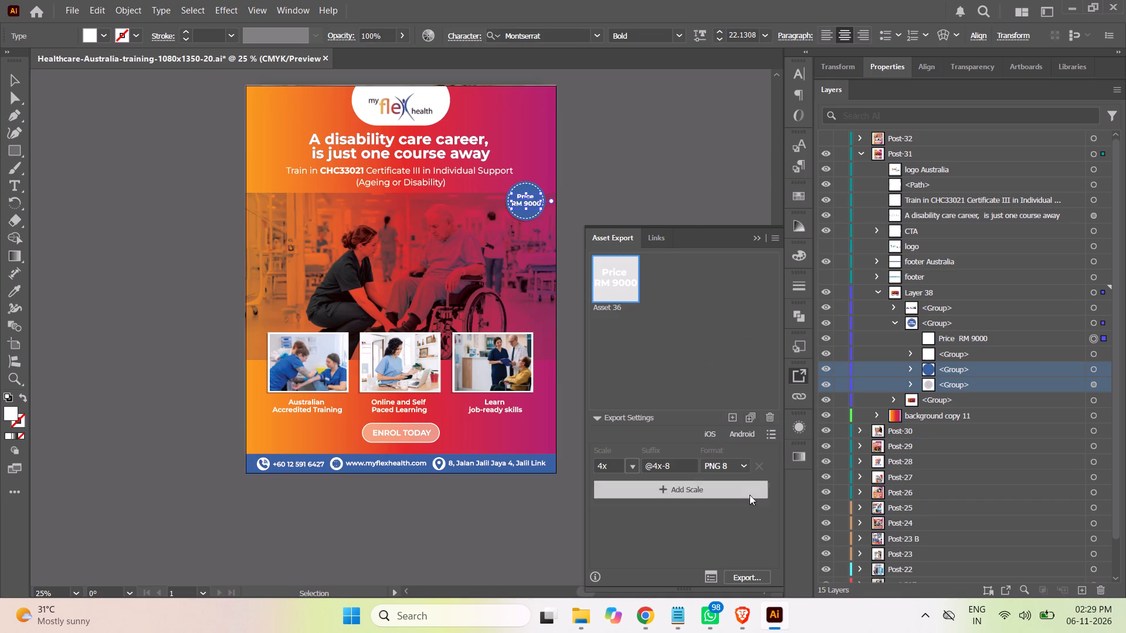
click(745, 572)
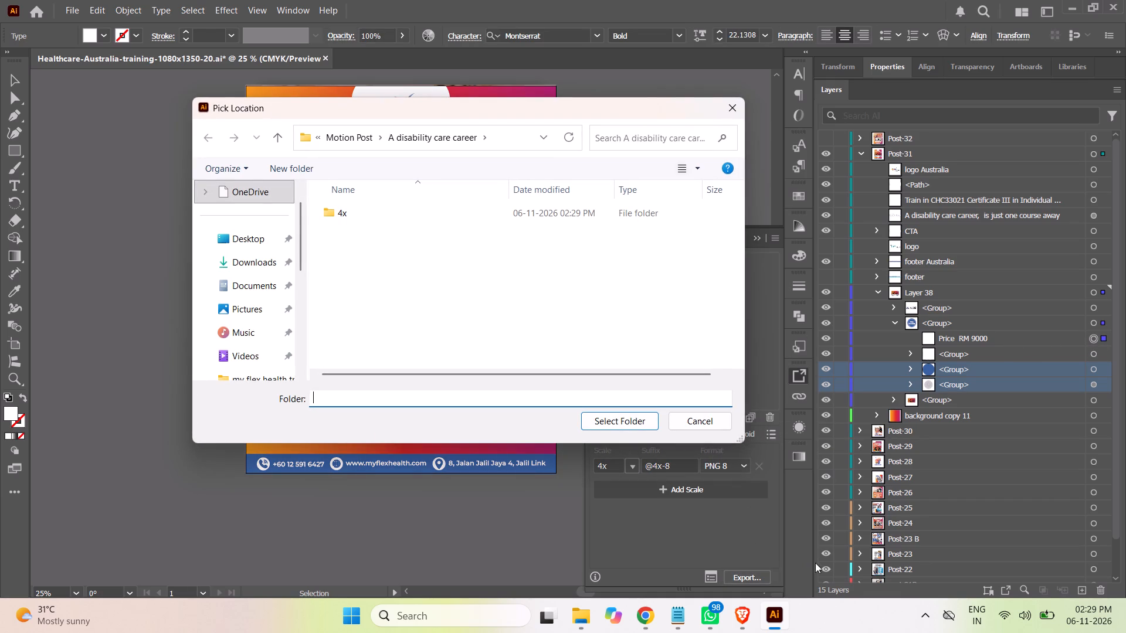
click(622, 423)
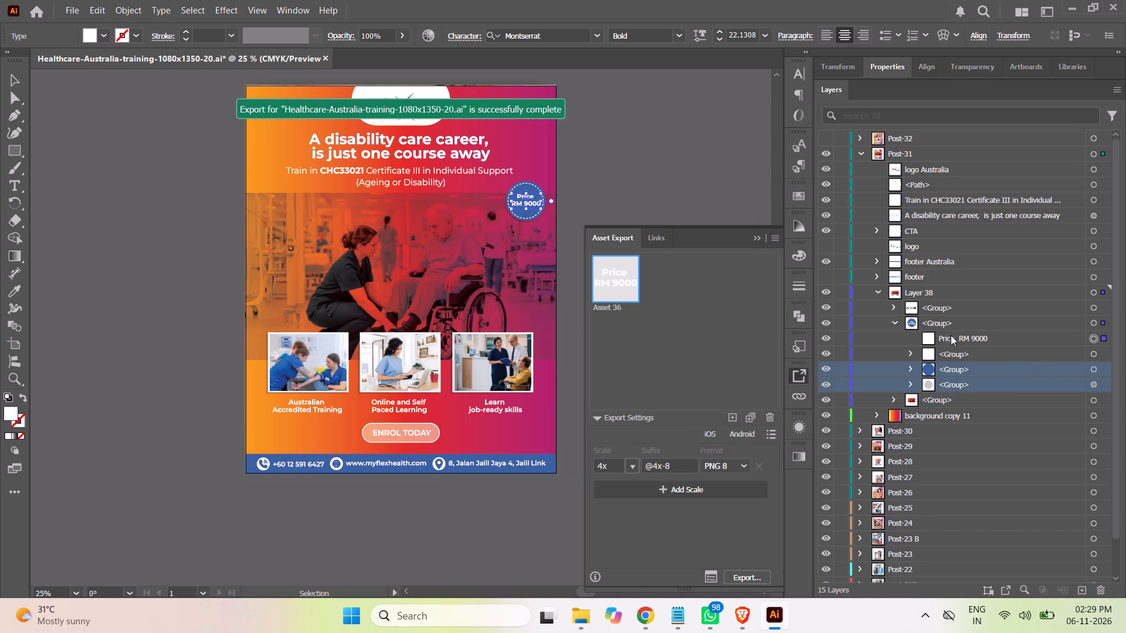
Replace the price text asset with the group of three captioned photos and export it as a 4x PNG 8 into the same folder.
click(891, 321)
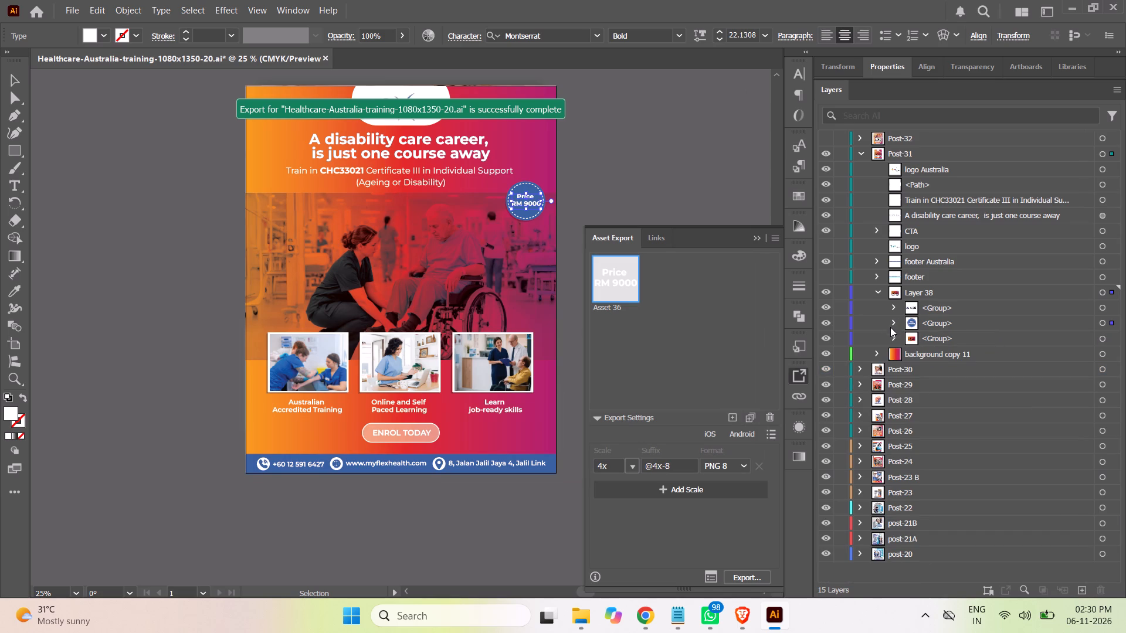
click(1102, 308)
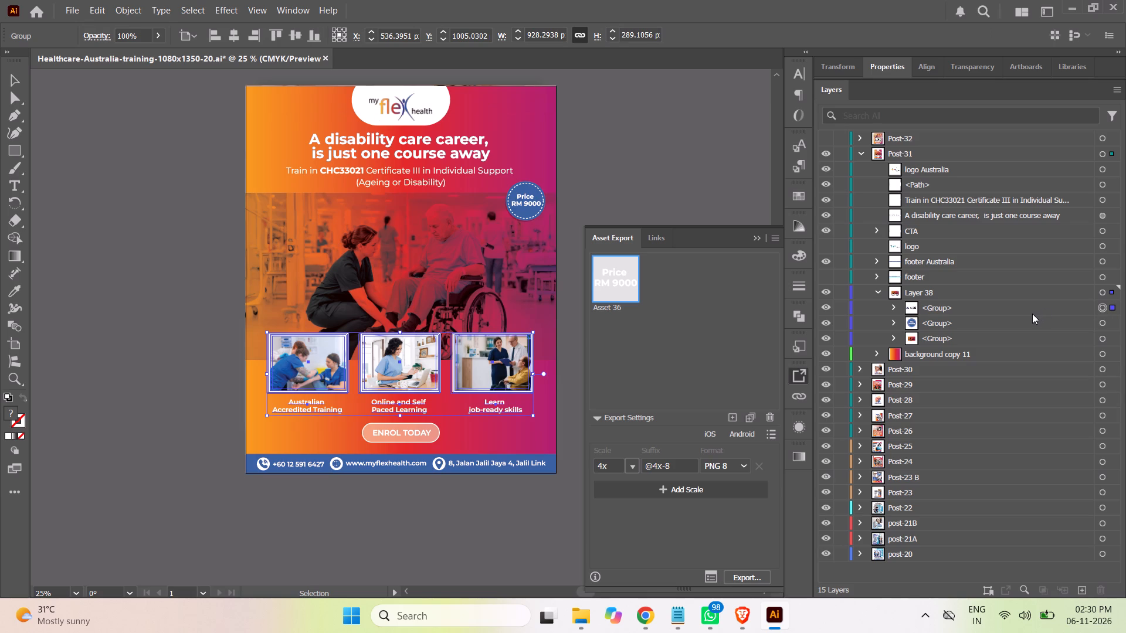
click(767, 417)
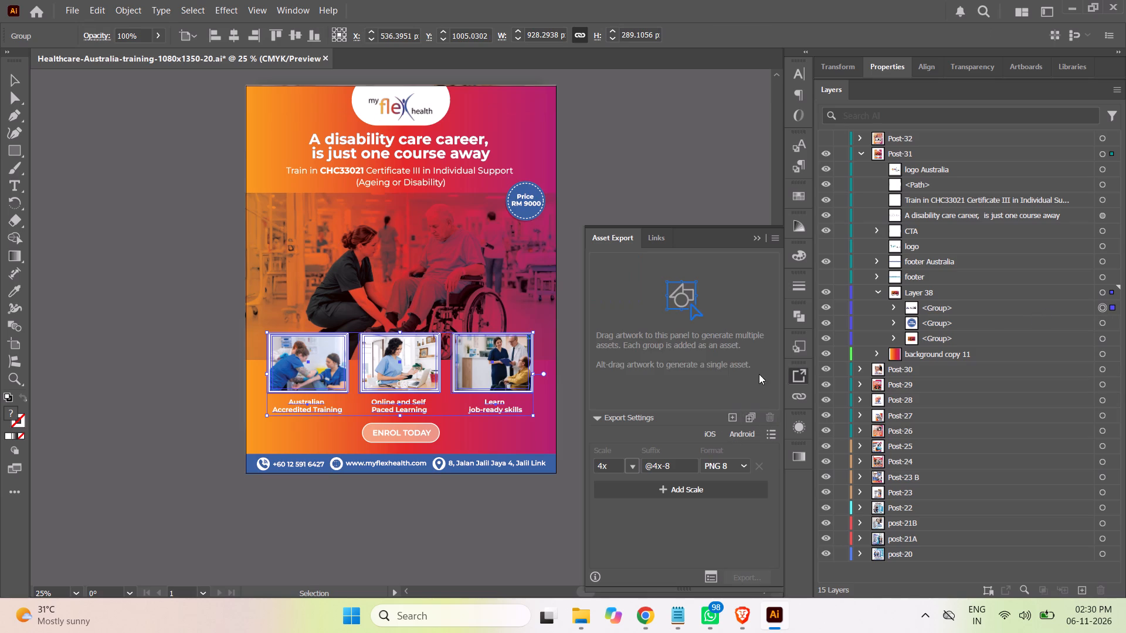
click(731, 418)
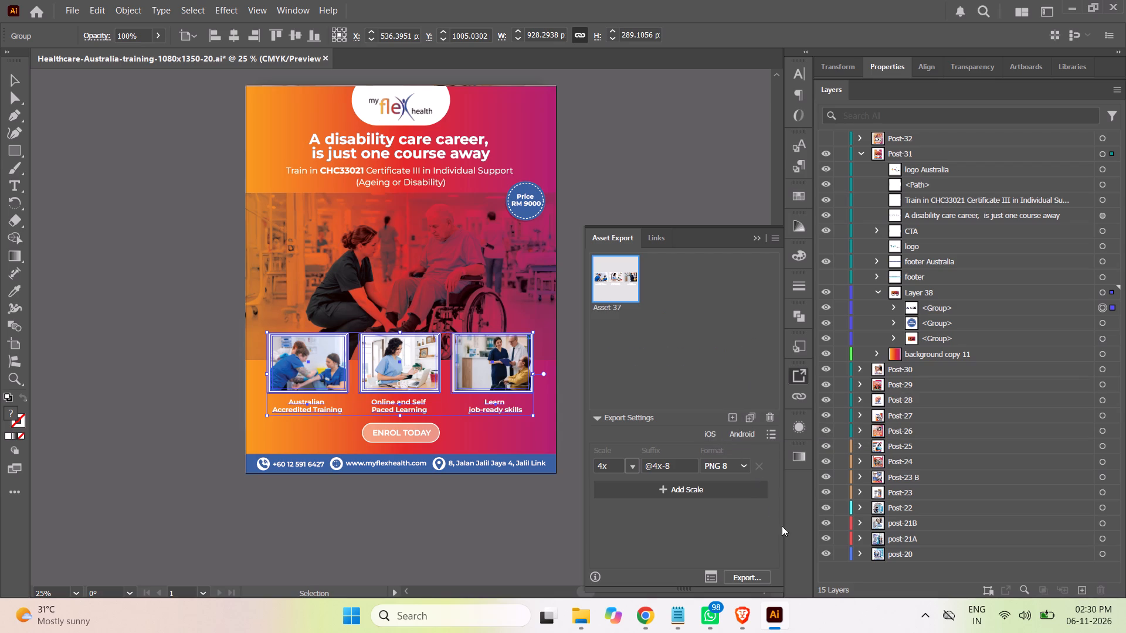
click(748, 575)
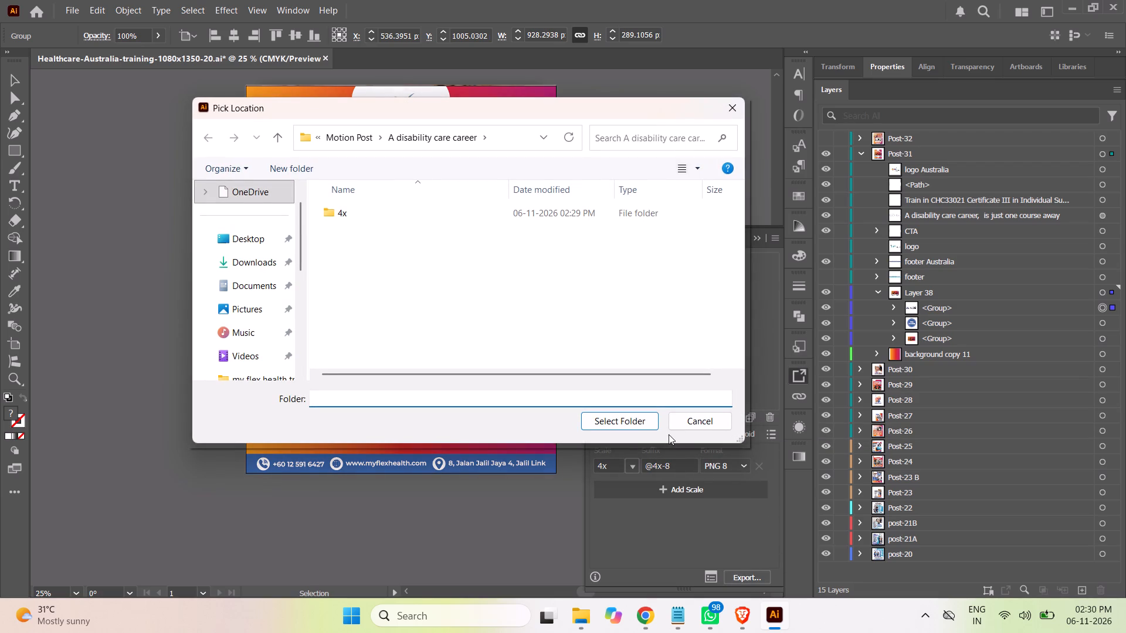
click(629, 422)
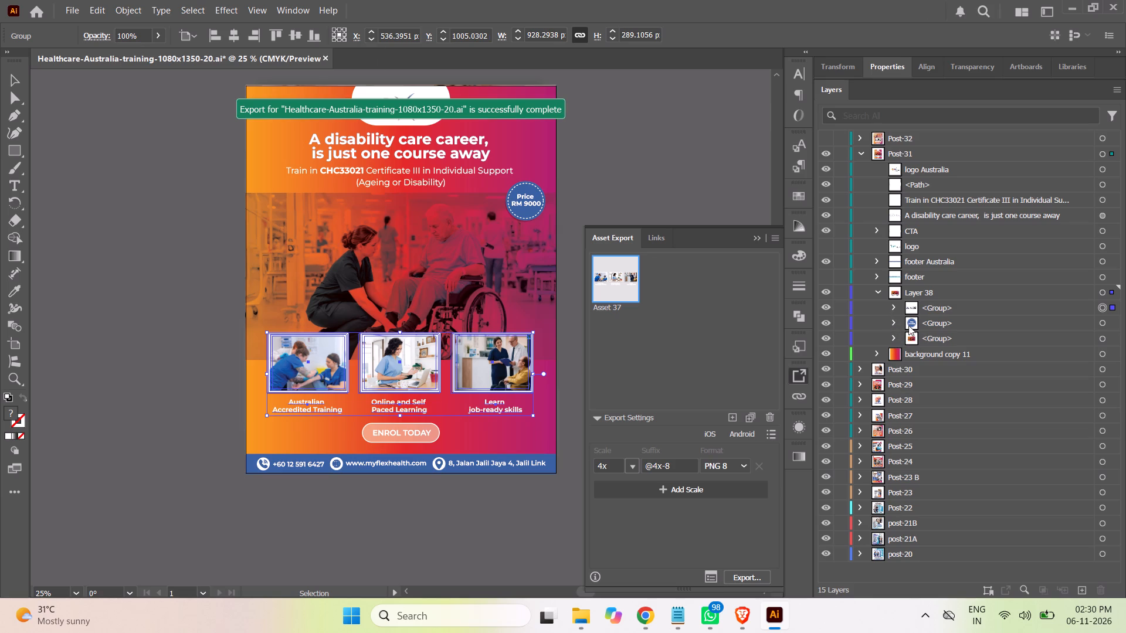
Examine the hero image's nested clip groups in Layer 38 to identify the clipping shape, gradient overlay and nurse photo.
click(893, 338)
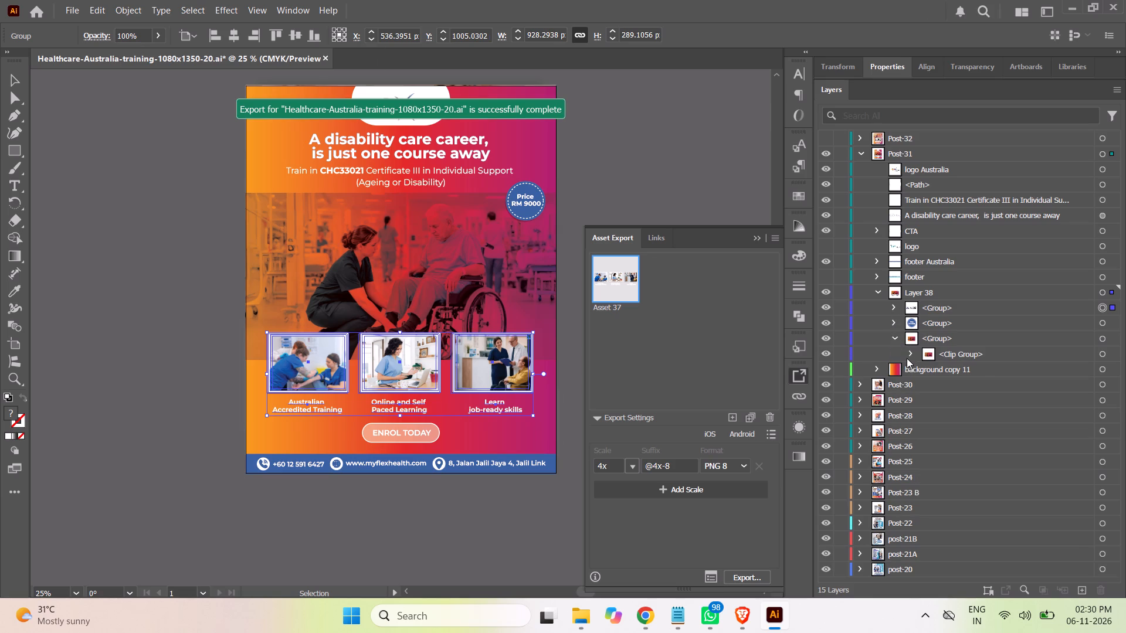
click(911, 353)
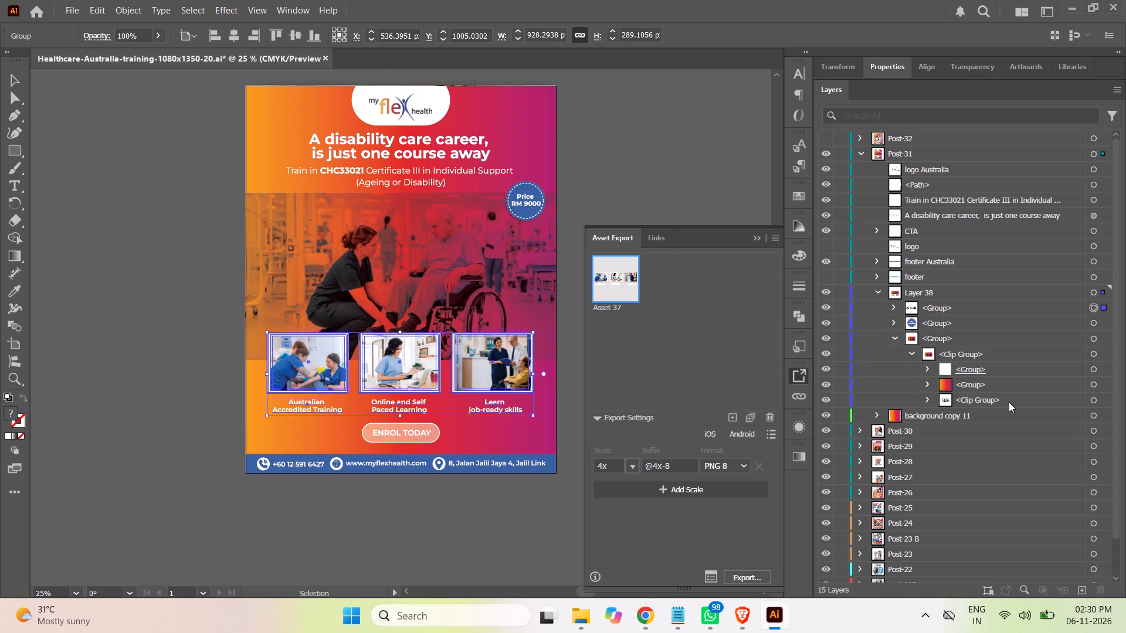
click(829, 385)
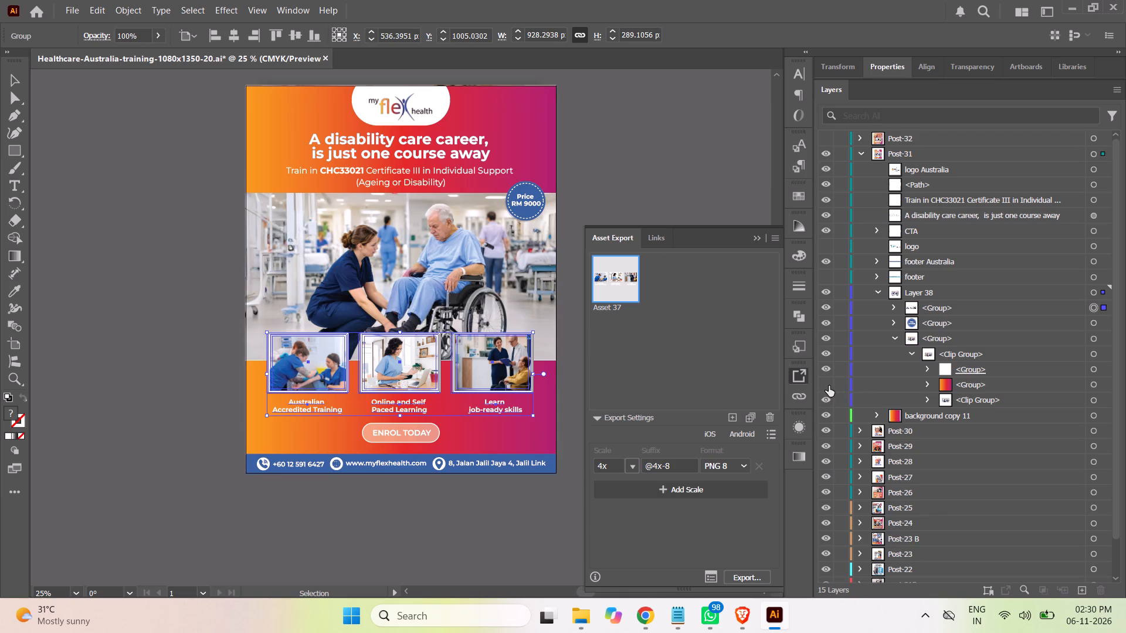
click(829, 386)
click(829, 386)
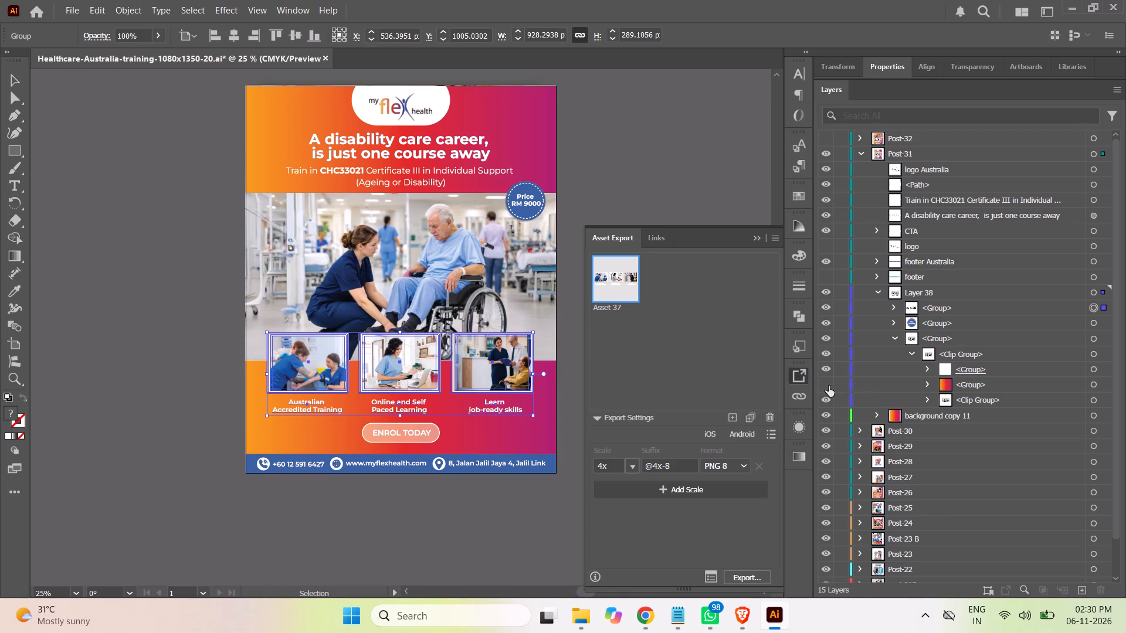
click(829, 386)
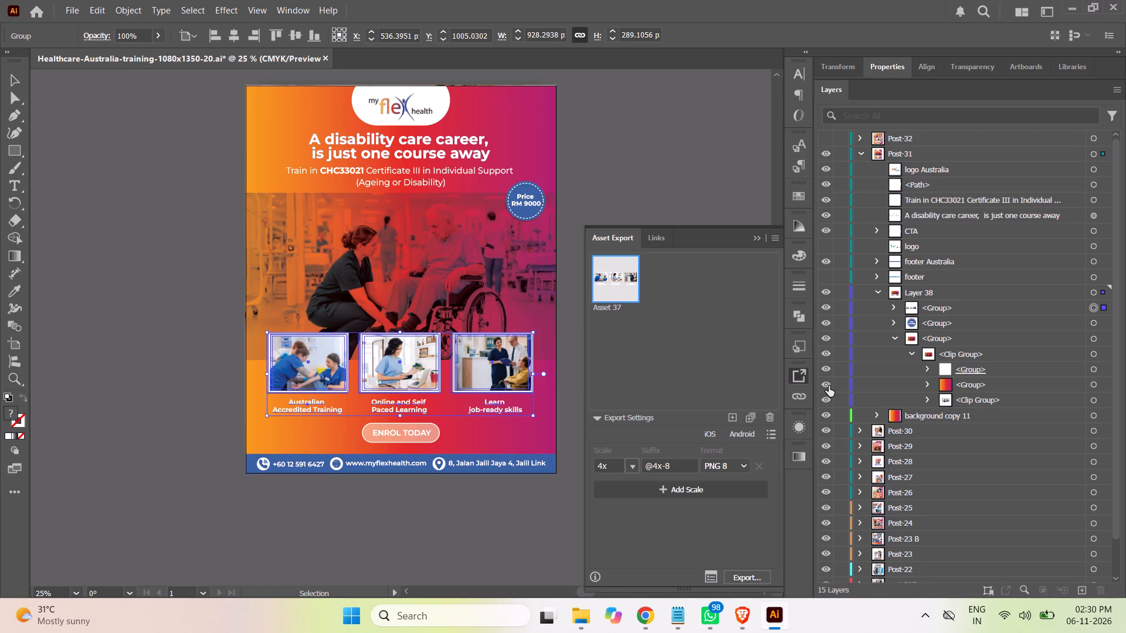
click(1003, 386)
click(1090, 386)
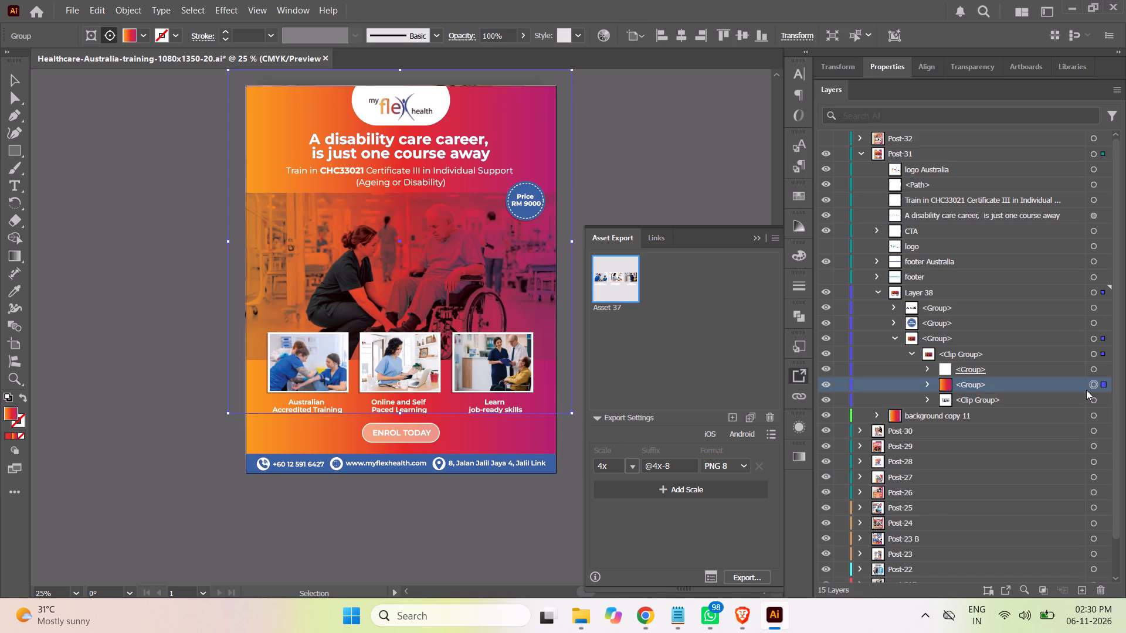
click(826, 367)
click(826, 367)
click(928, 400)
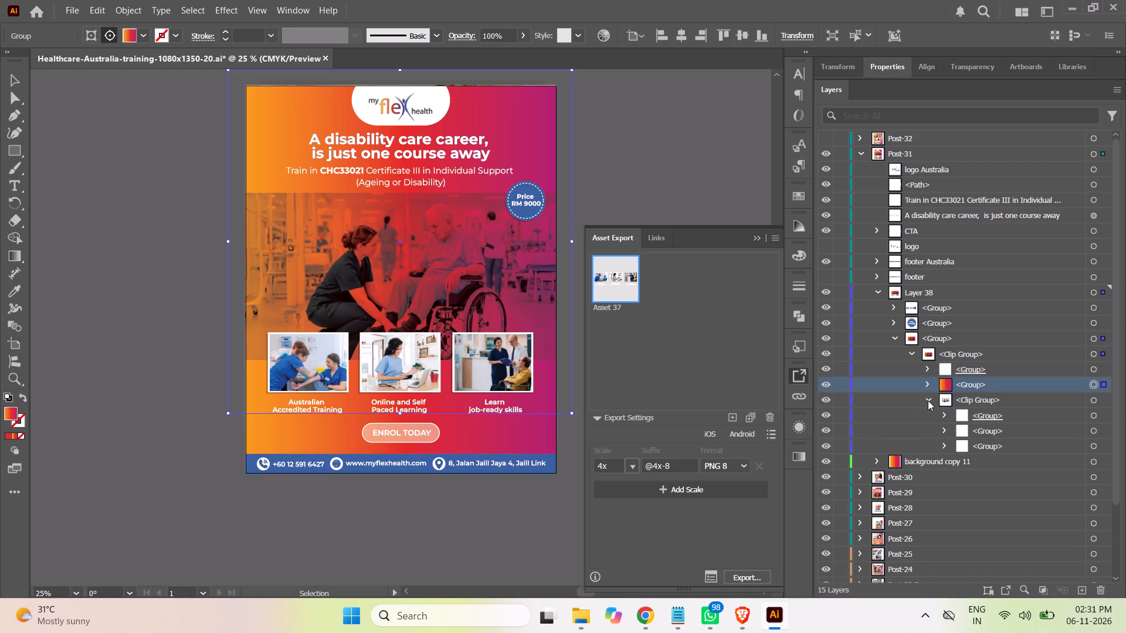
click(1095, 433)
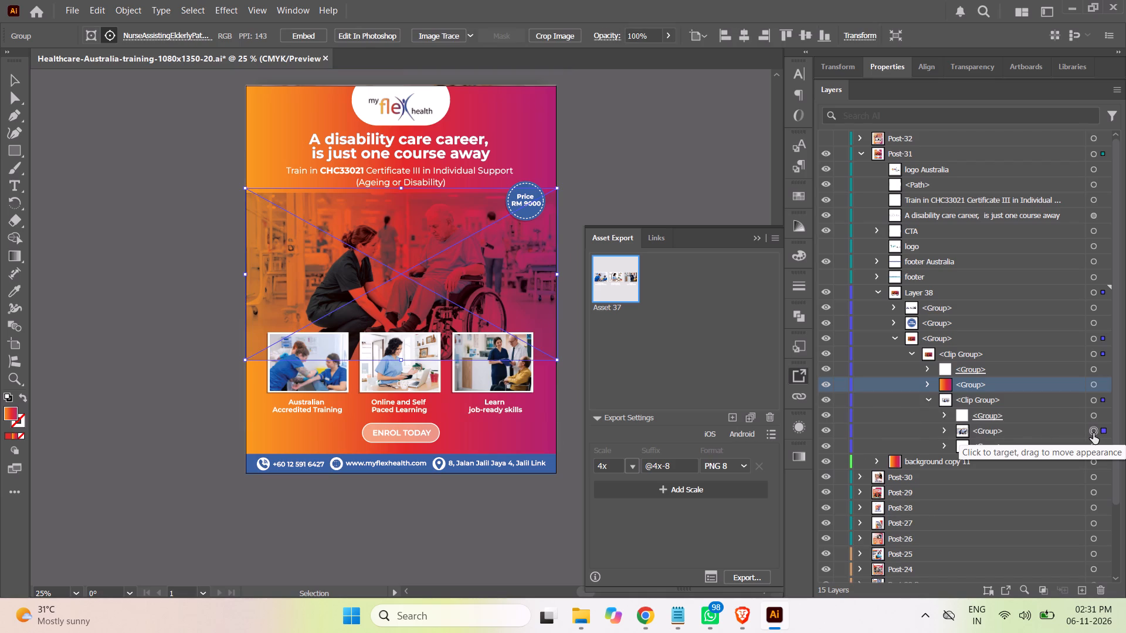
click(927, 398)
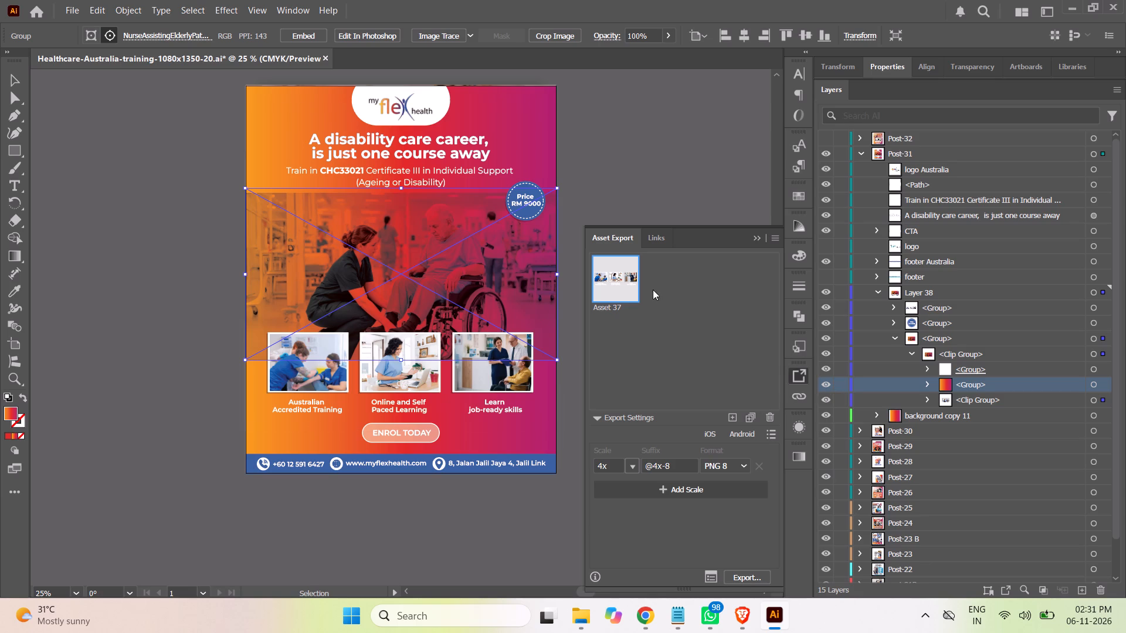
Remove the three captioned photos asset from the export assets.
click(768, 418)
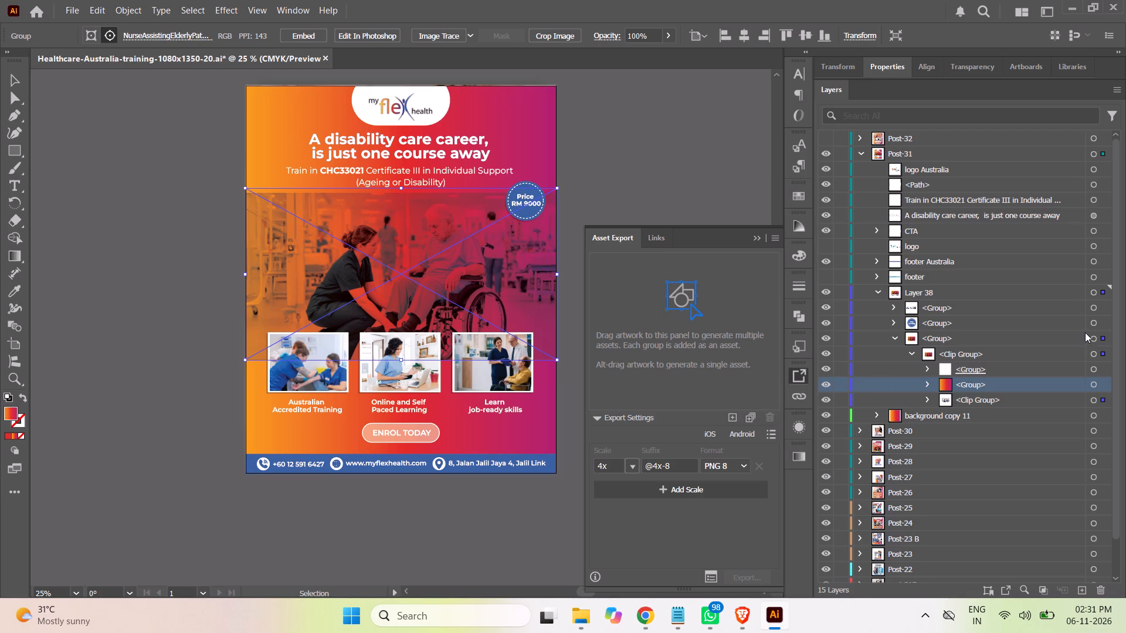
Target the hero image's gradient overlay group and check its transform, appearance and transparency settings.
click(999, 384)
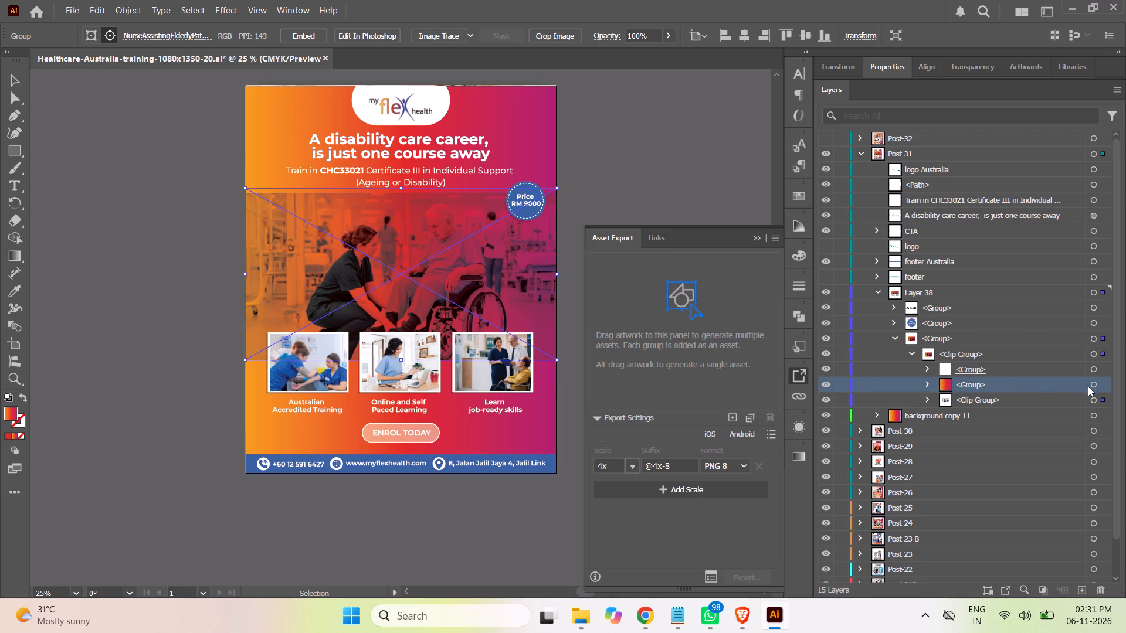
click(1093, 382)
click(1033, 386)
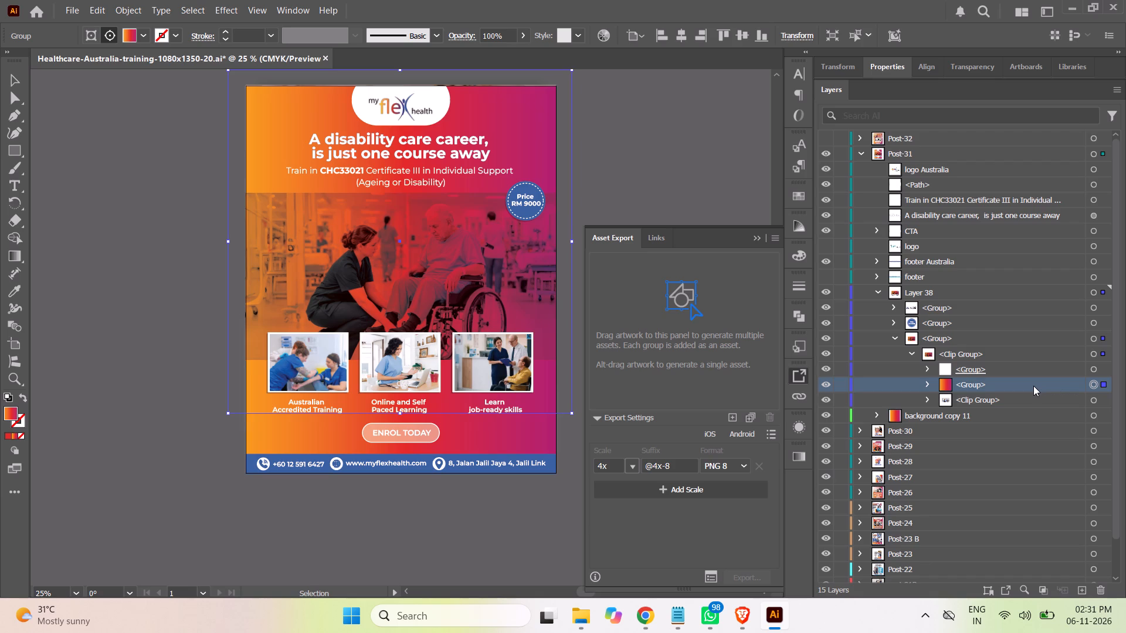
click(837, 65)
click(883, 67)
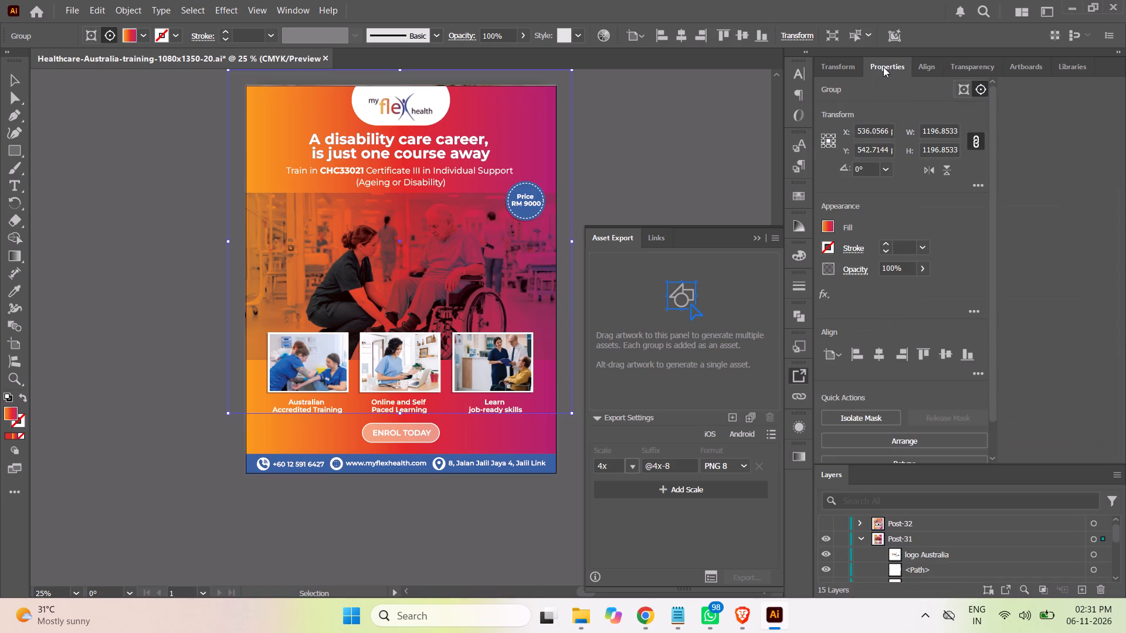
click(927, 67)
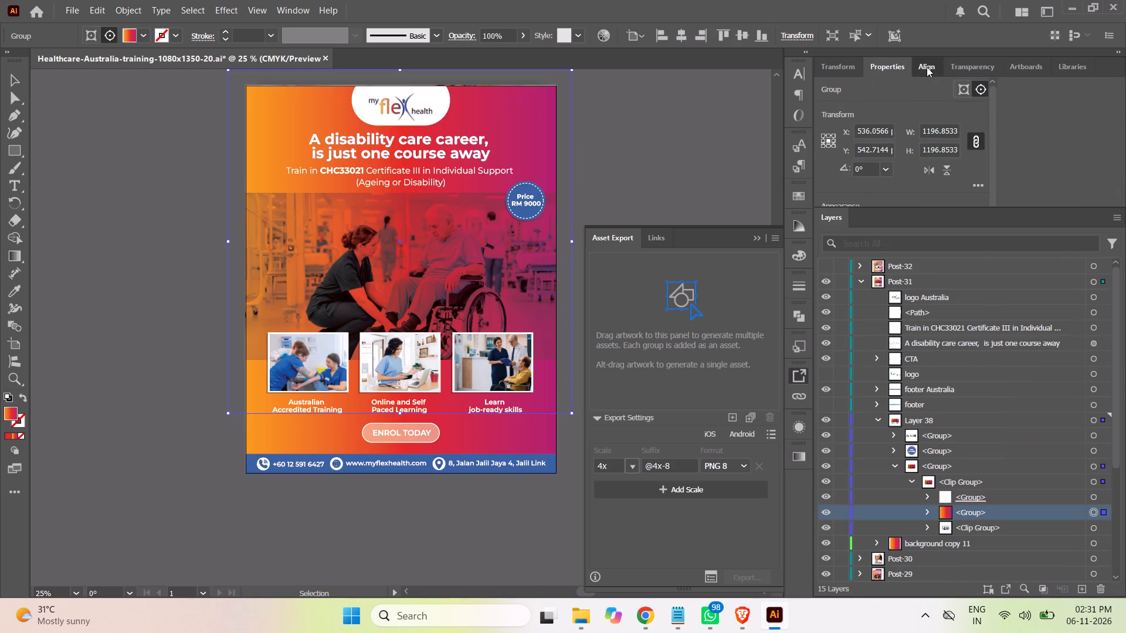
click(975, 65)
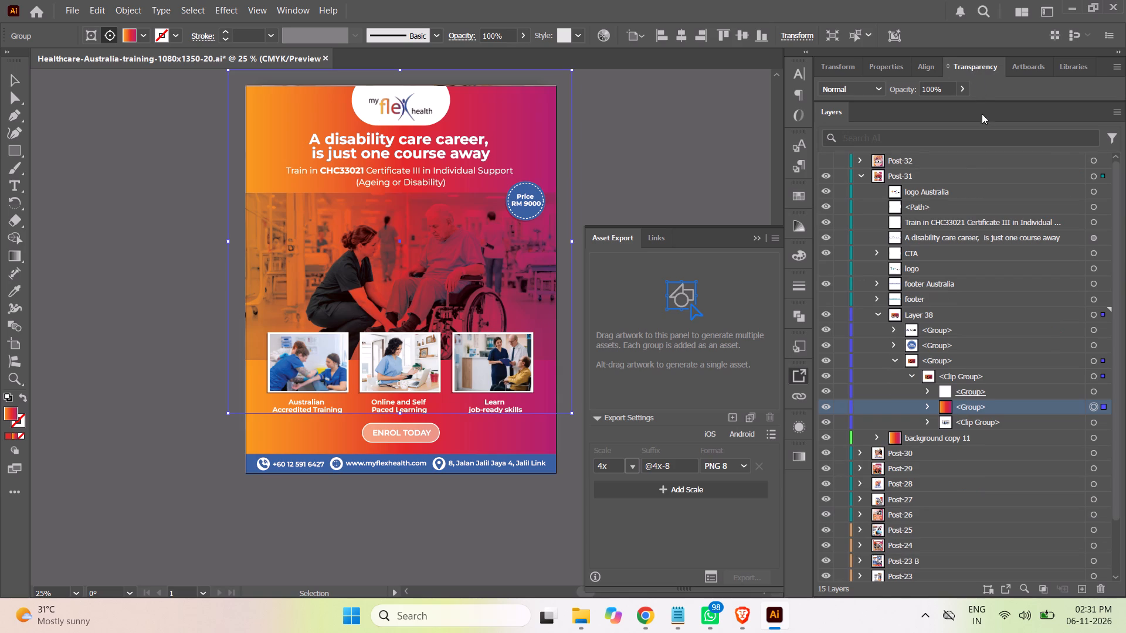
Examine the hero image's clip group by targeting its clipping shape, gradient overlay and the nested clip group's photo and shape groups.
click(1091, 407)
click(1092, 423)
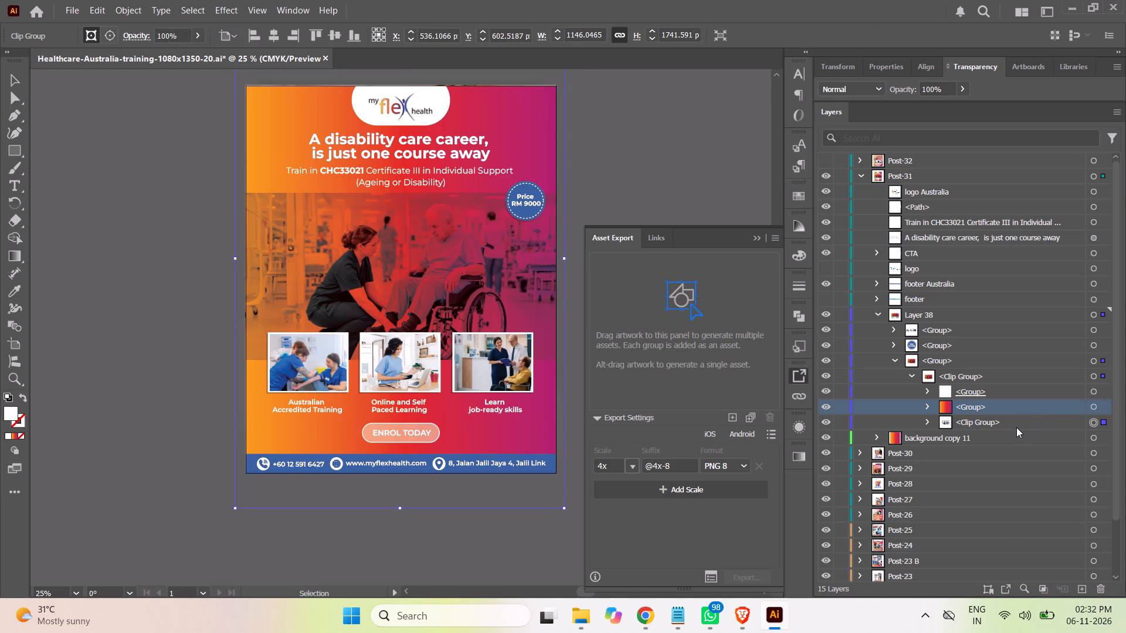
click(1015, 426)
click(927, 424)
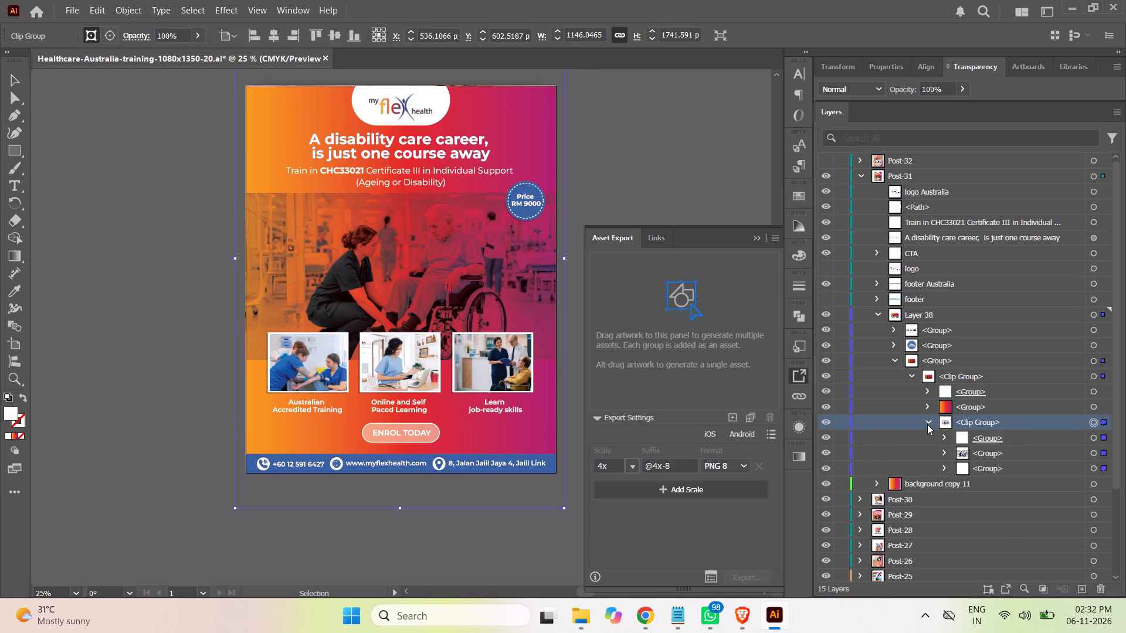
click(1094, 455)
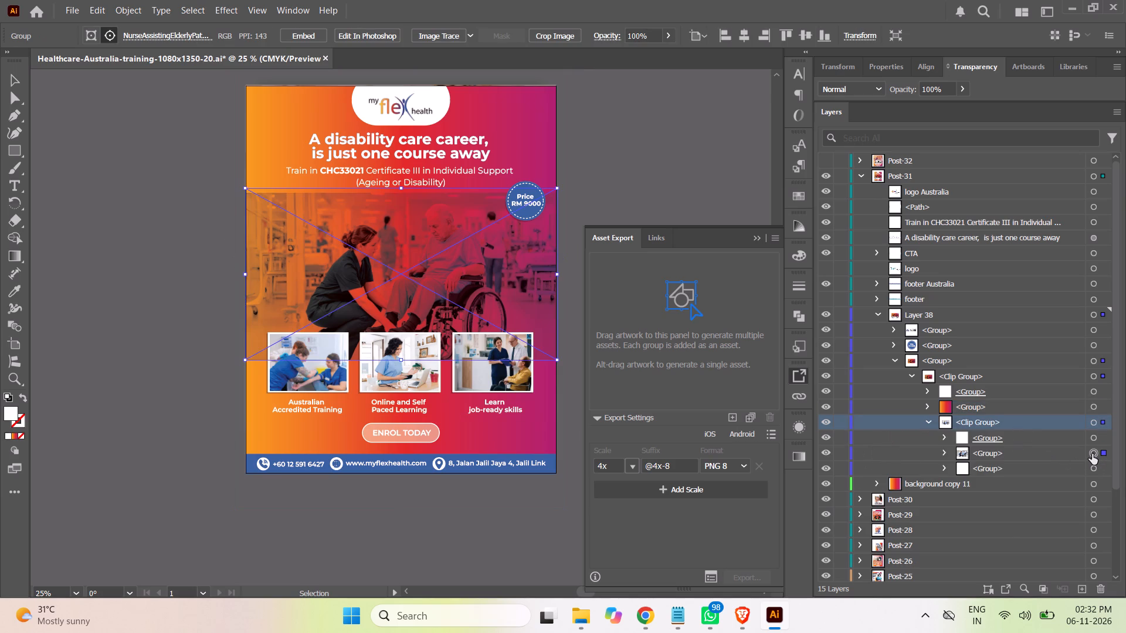
click(1091, 439)
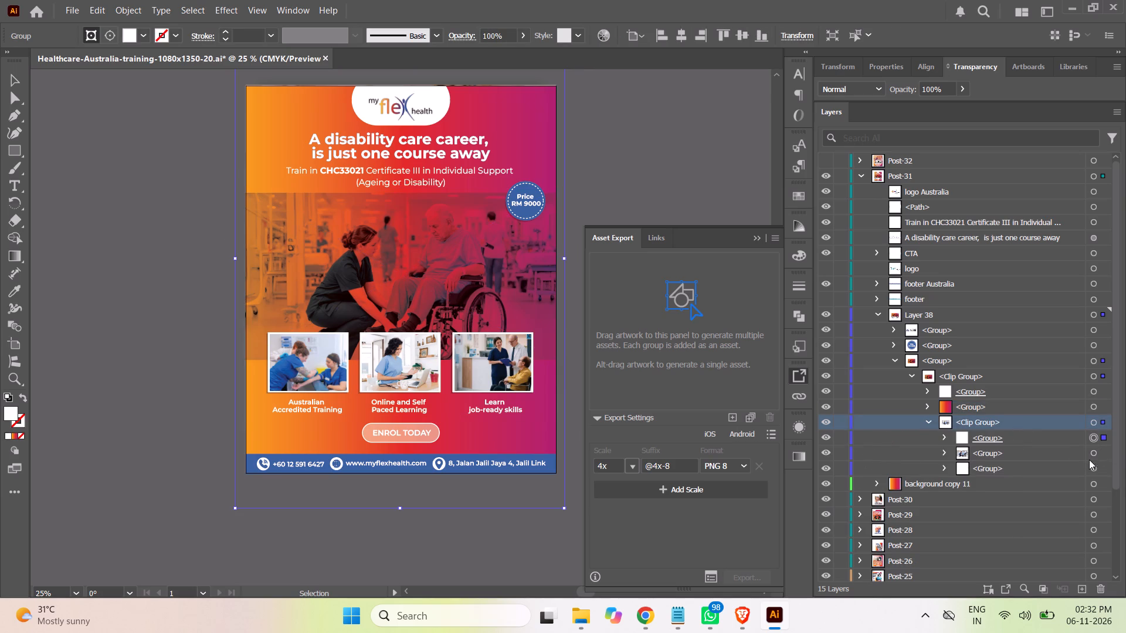
click(1094, 470)
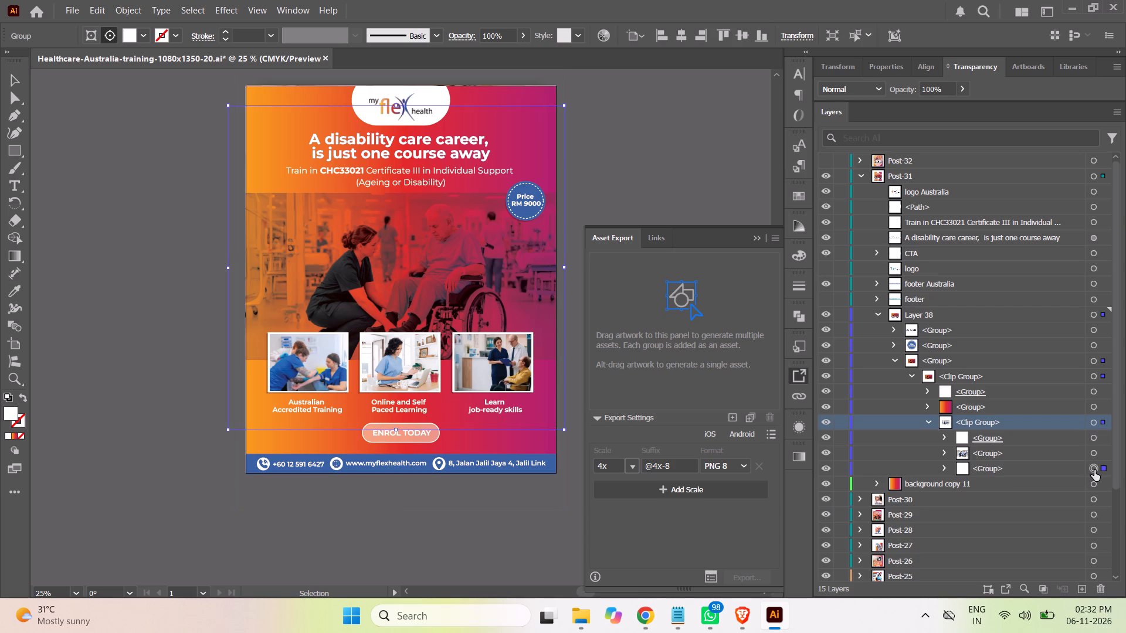
click(931, 421)
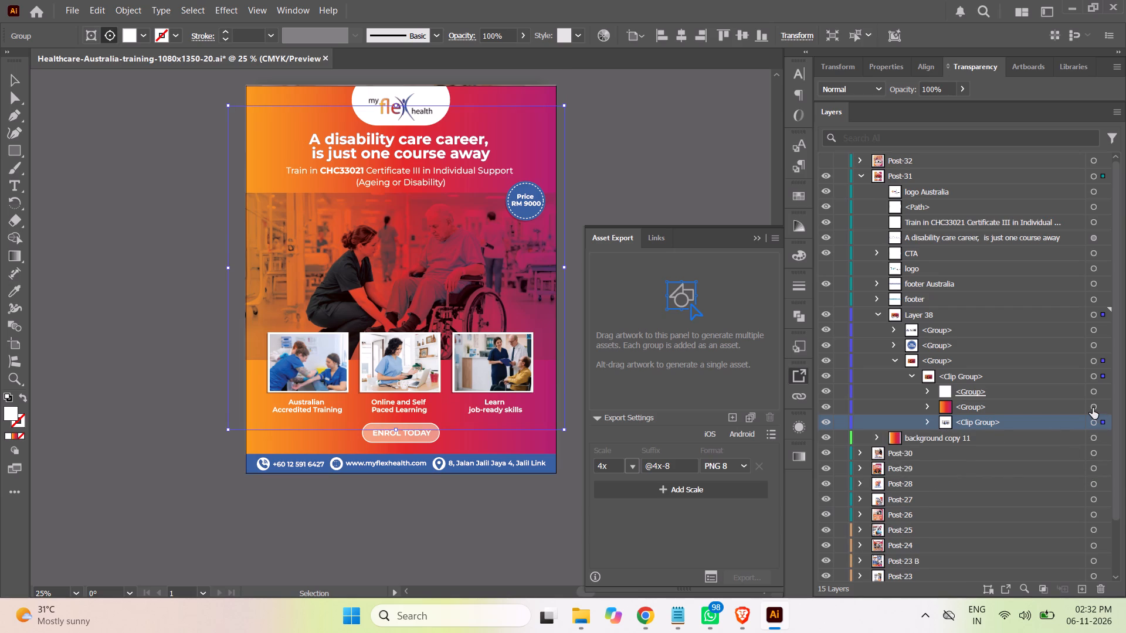
click(1093, 408)
click(1011, 404)
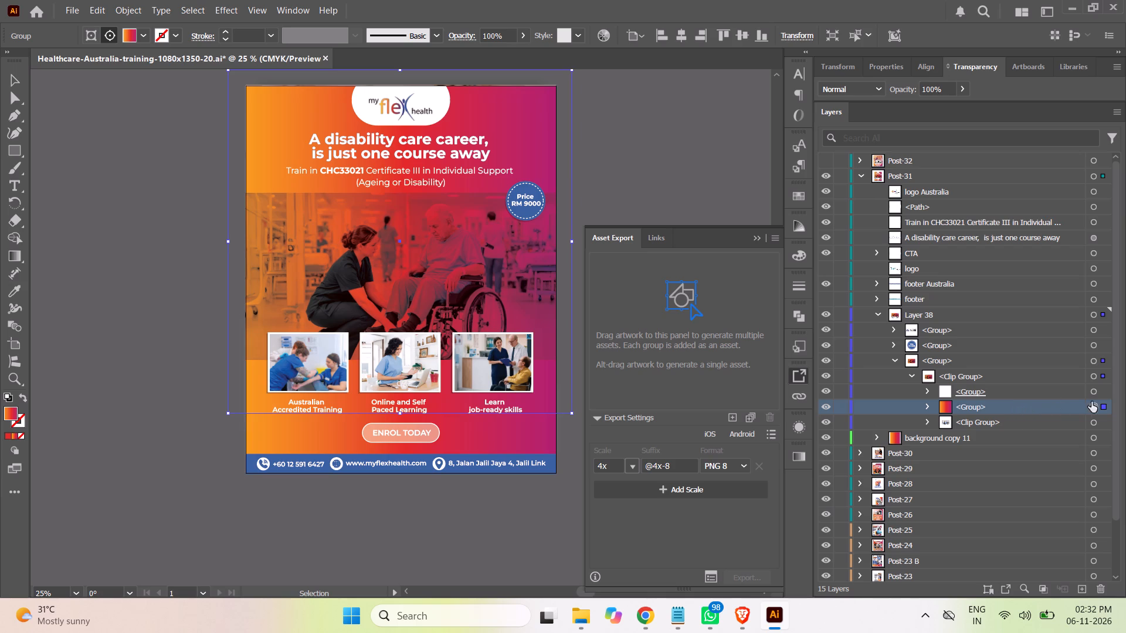
click(1095, 377)
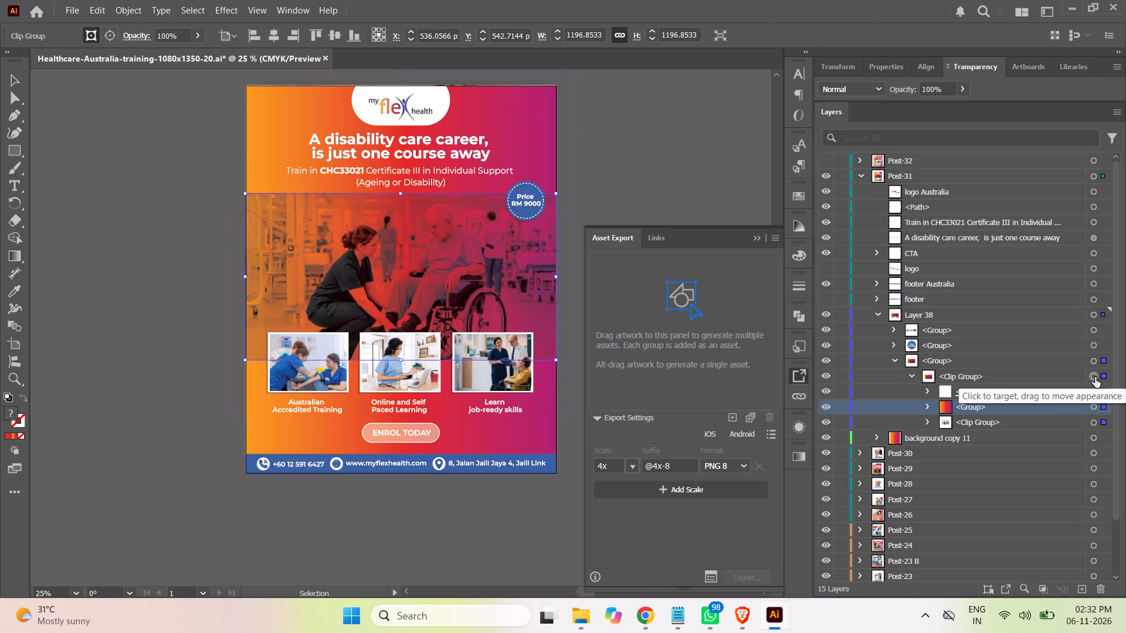
click(1039, 377)
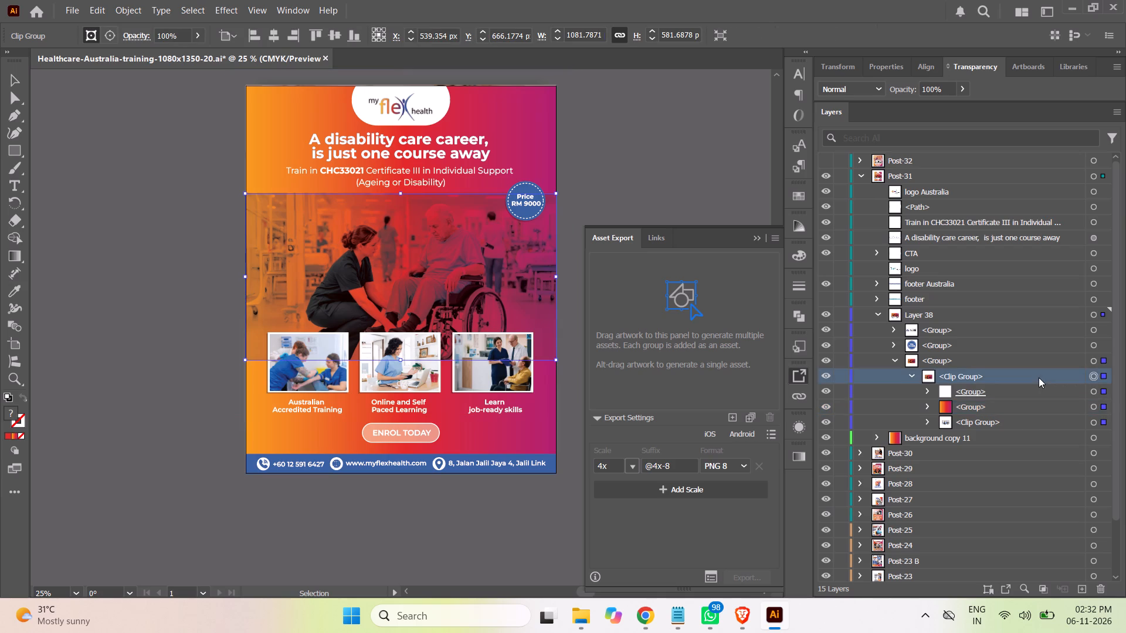
click(1093, 391)
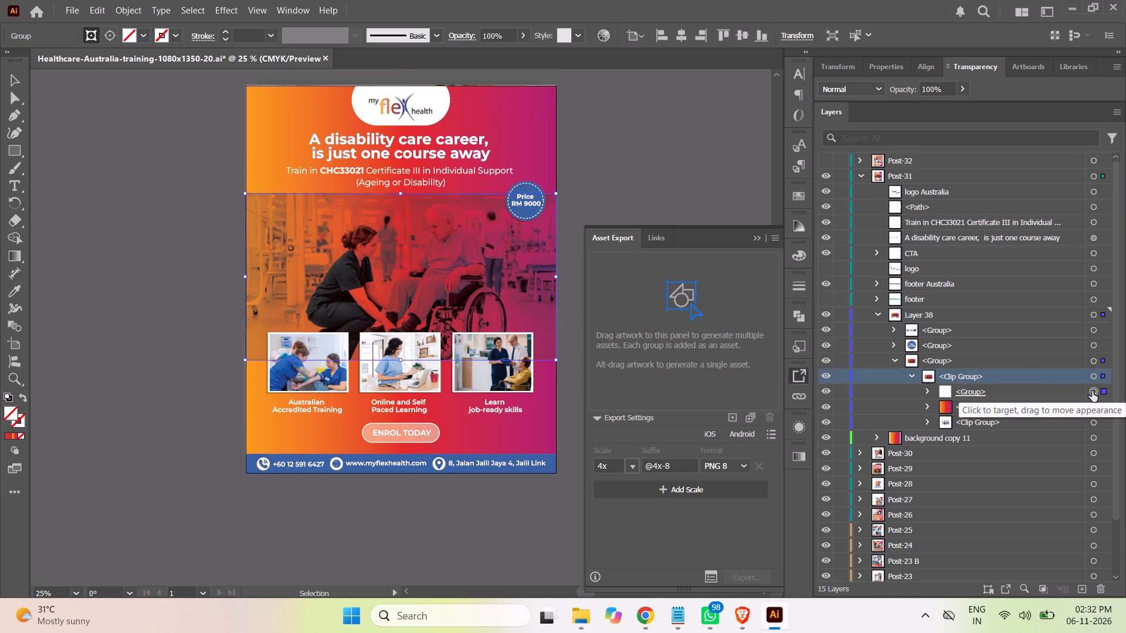
click(1025, 391)
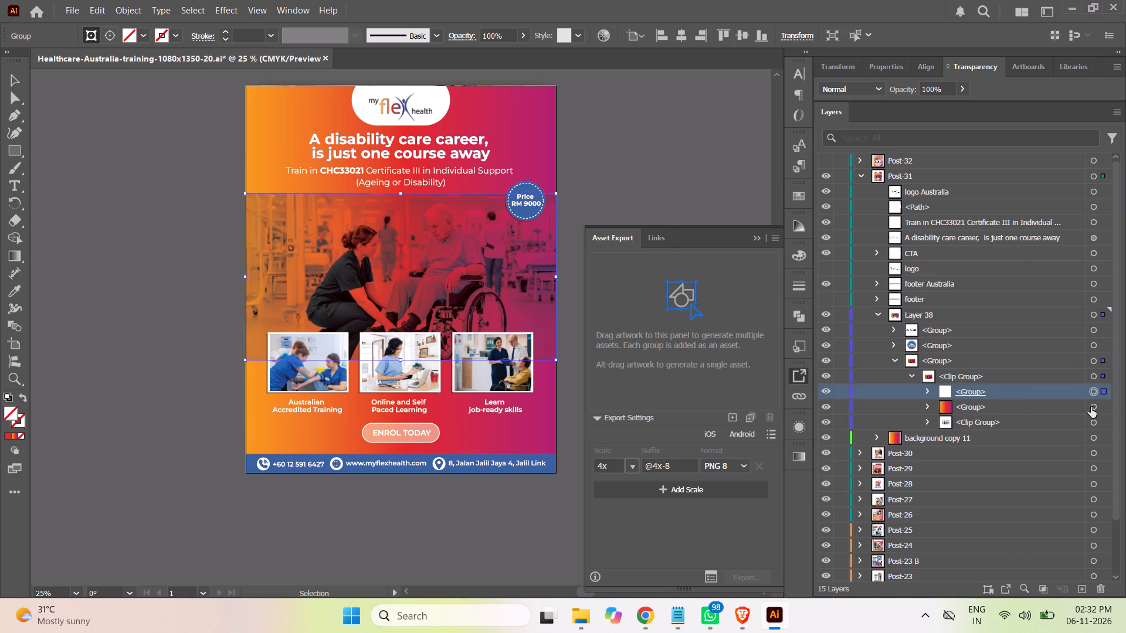
Add the hero image's gradient overlay group as an asset and export it as a 4x PNG 8 into the A disability care career folder.
click(1091, 407)
click(1001, 407)
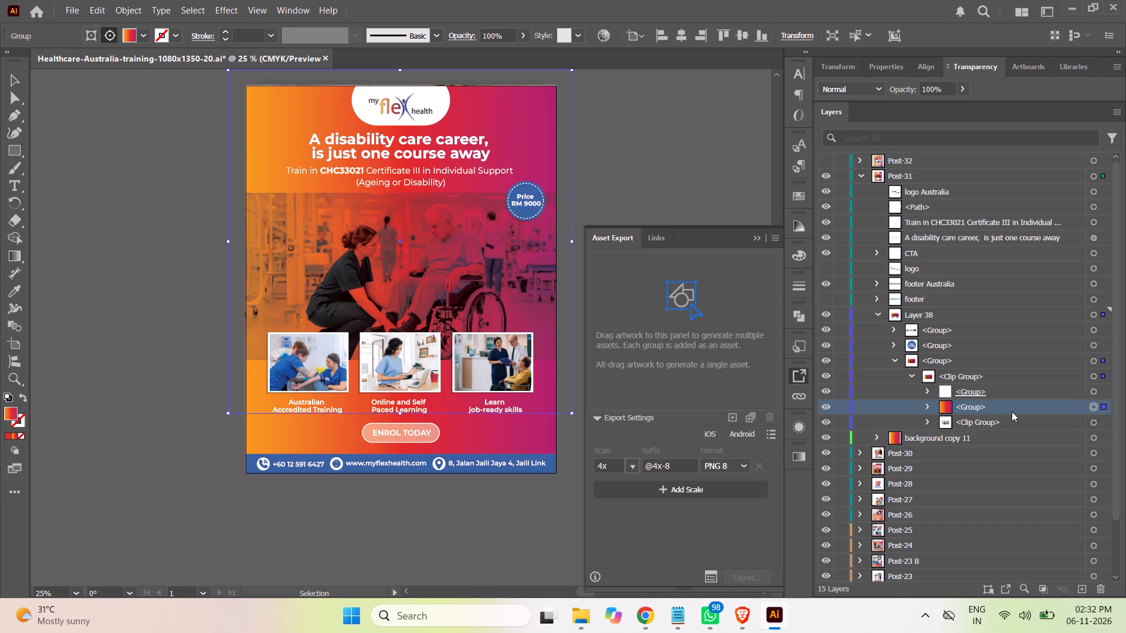
click(1051, 409)
click(730, 413)
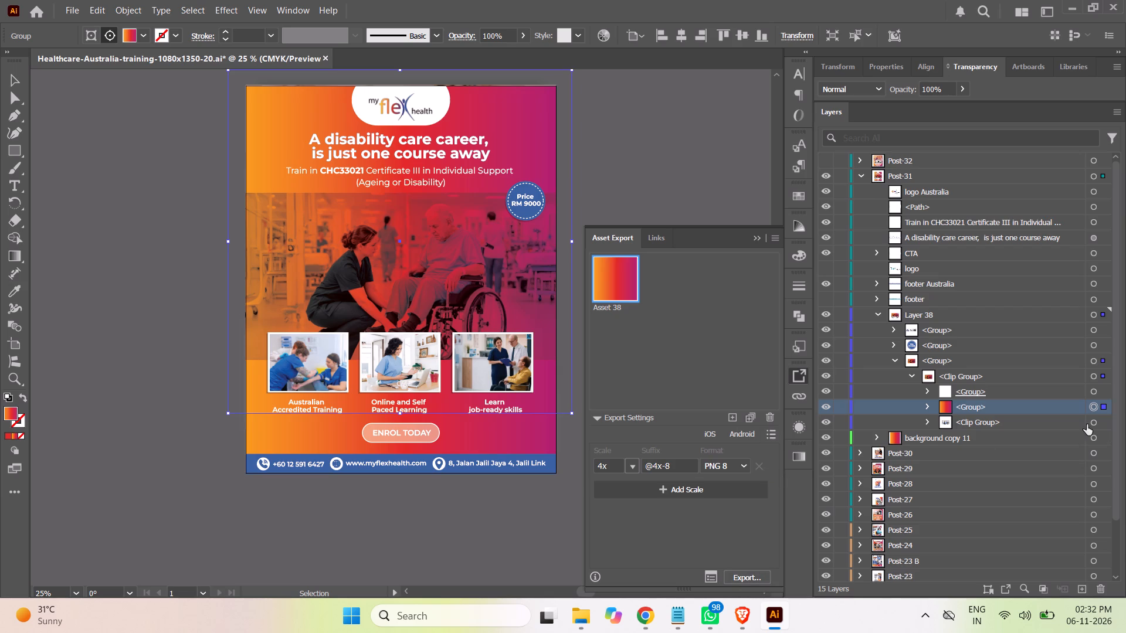
click(749, 580)
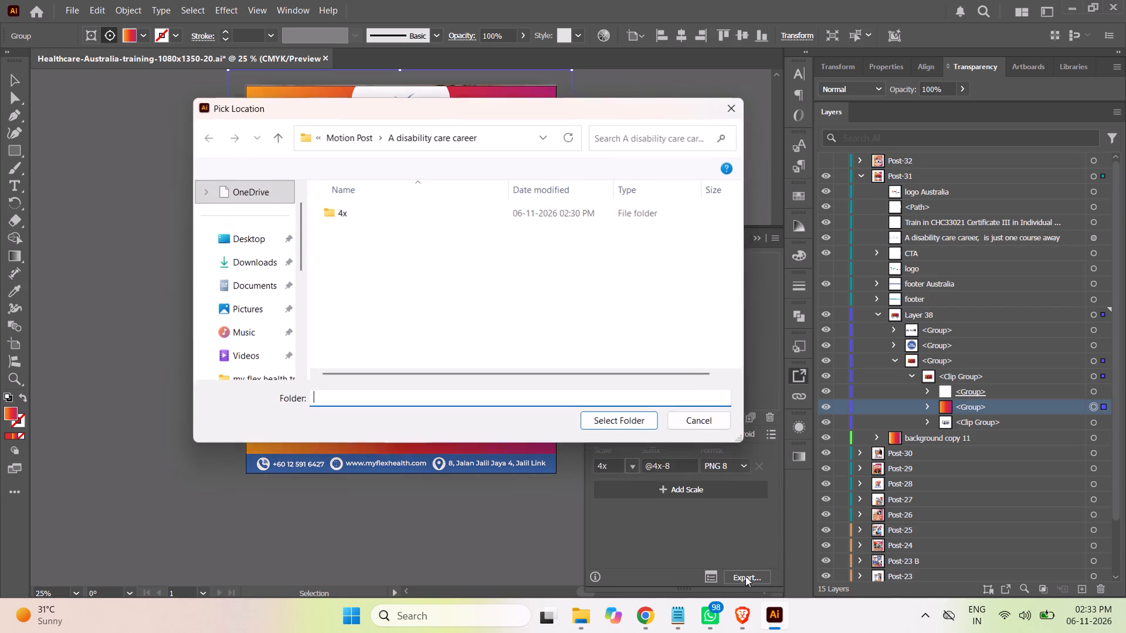
click(623, 420)
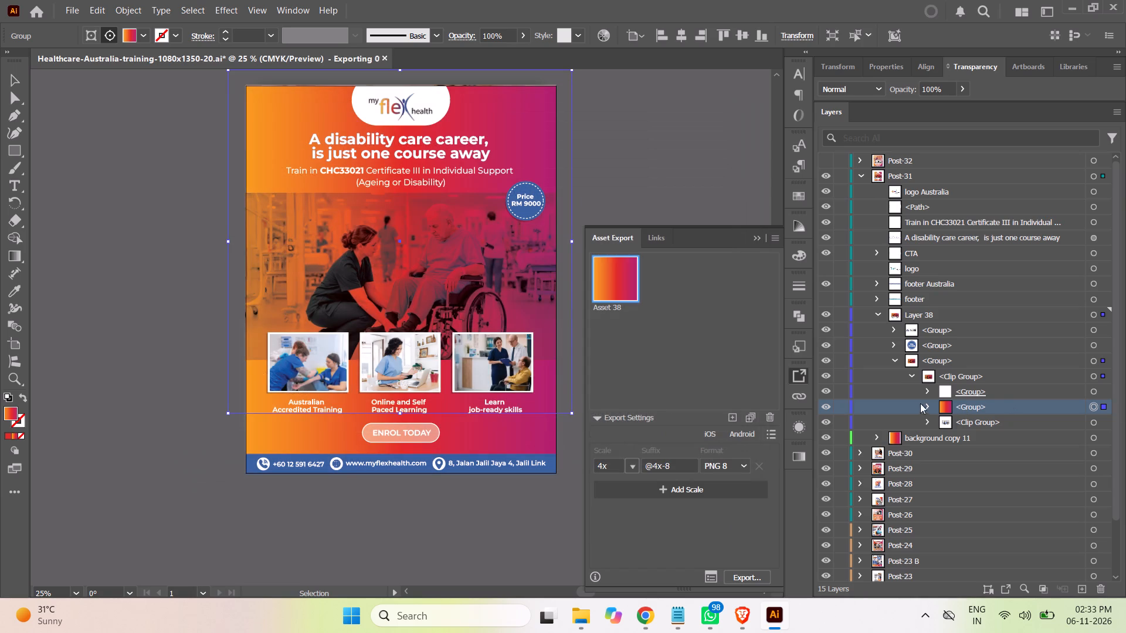
Hide the gradient overlay group briefly to view the hero photo beneath it, and show it again.
click(825, 404)
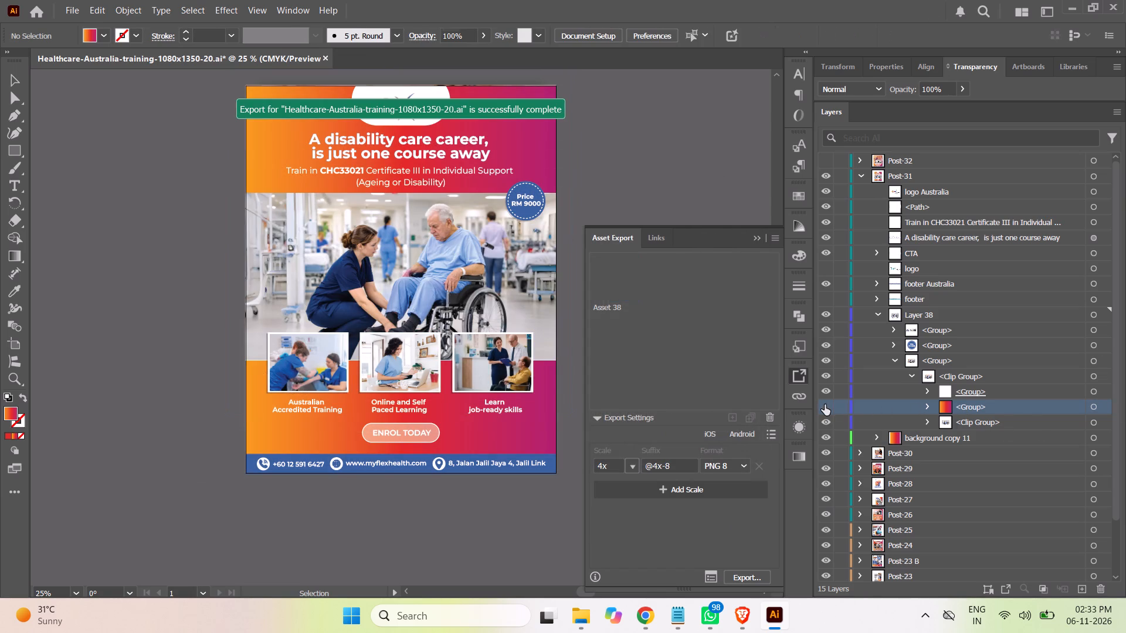
click(825, 404)
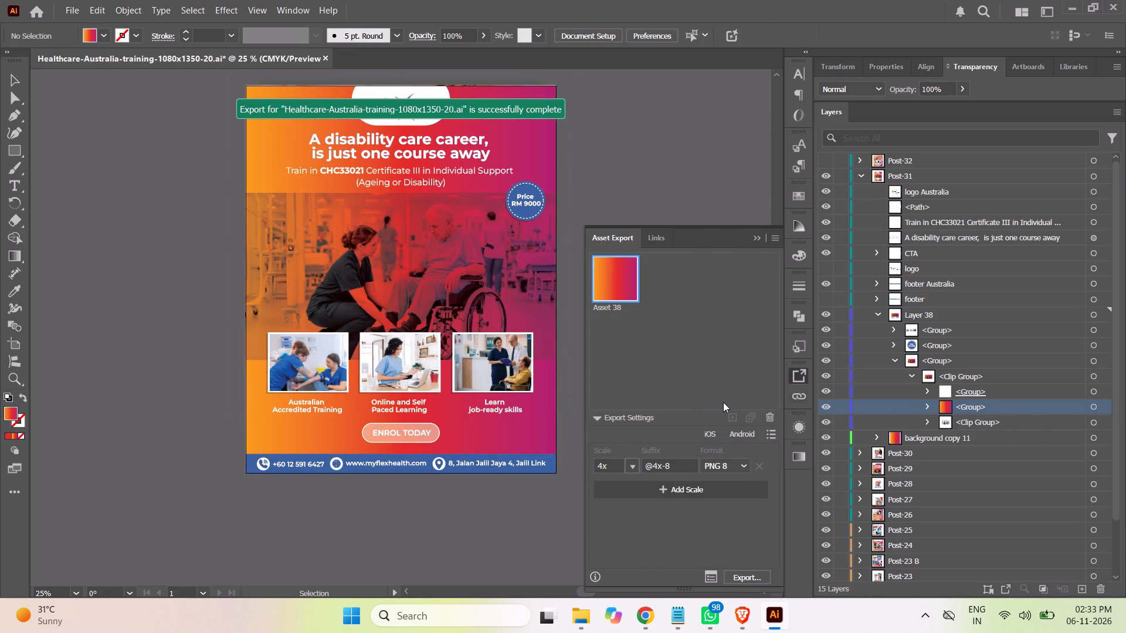
Remove the gradient overlay asset from the export assets.
click(768, 417)
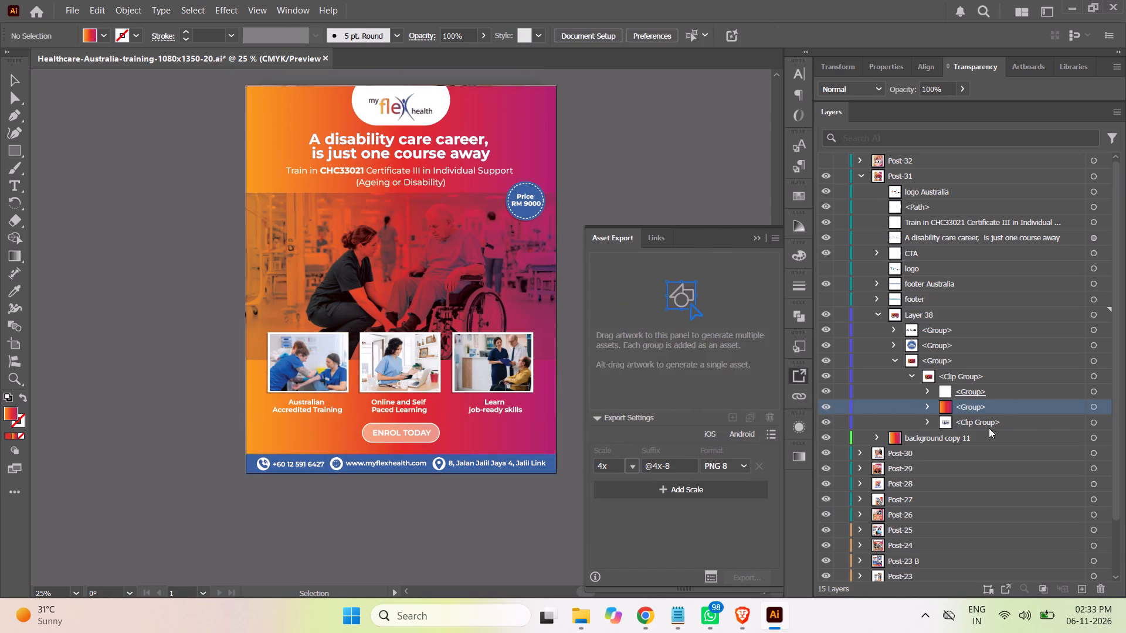
Inspect the hero image's nested clip group by targeting its nurse photo, clipping shape and remaining white group in turn.
click(1093, 423)
click(1027, 421)
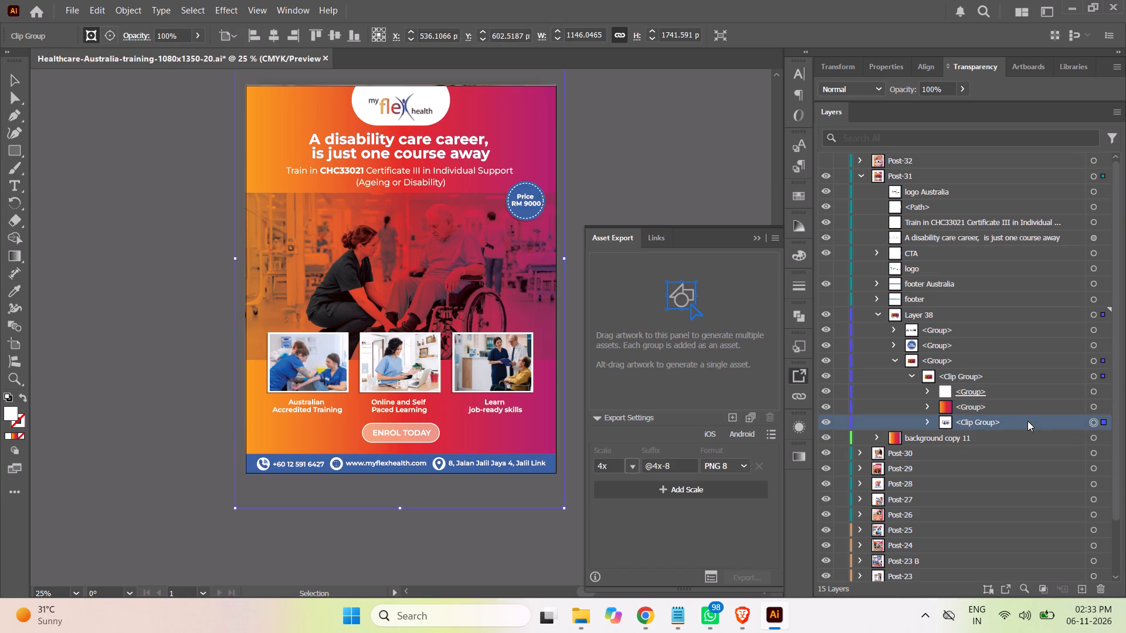
click(928, 421)
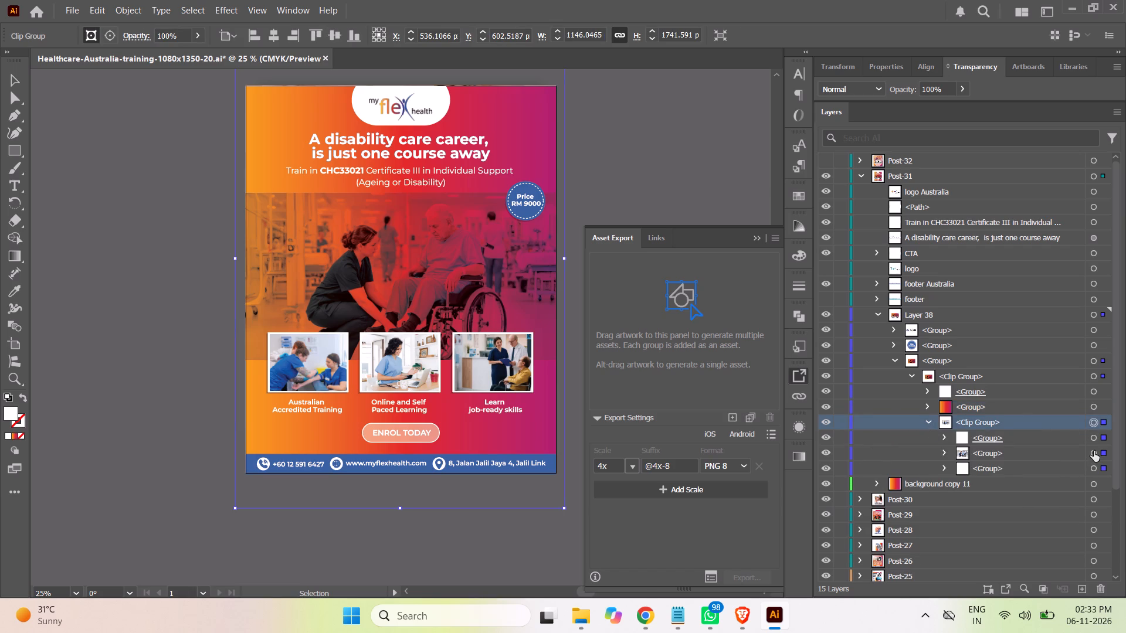
click(1094, 451)
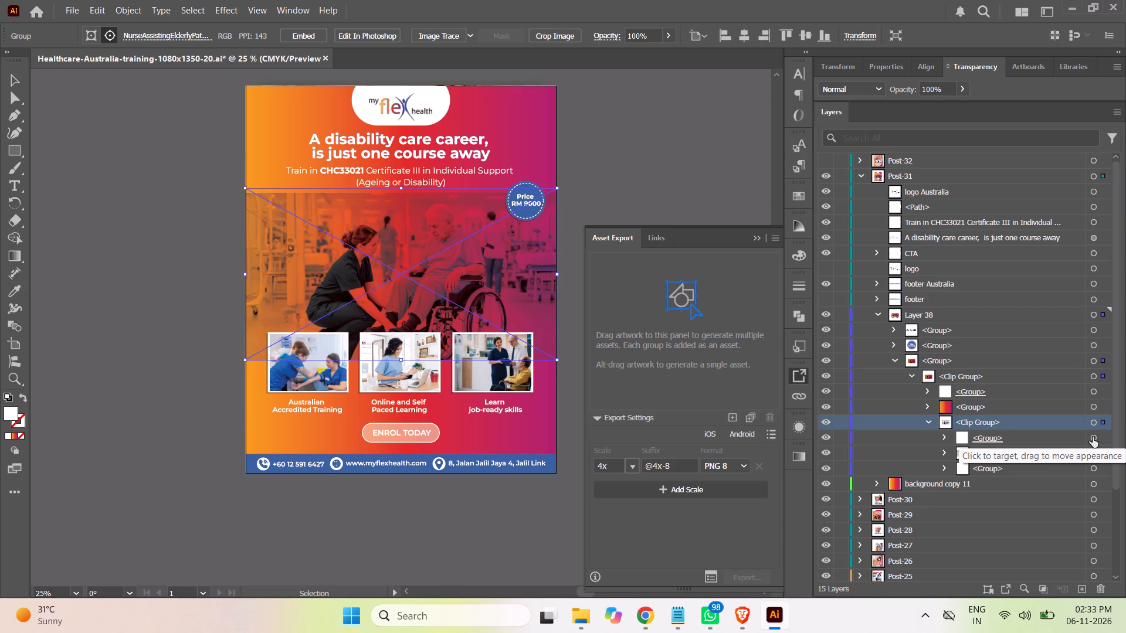
click(1093, 437)
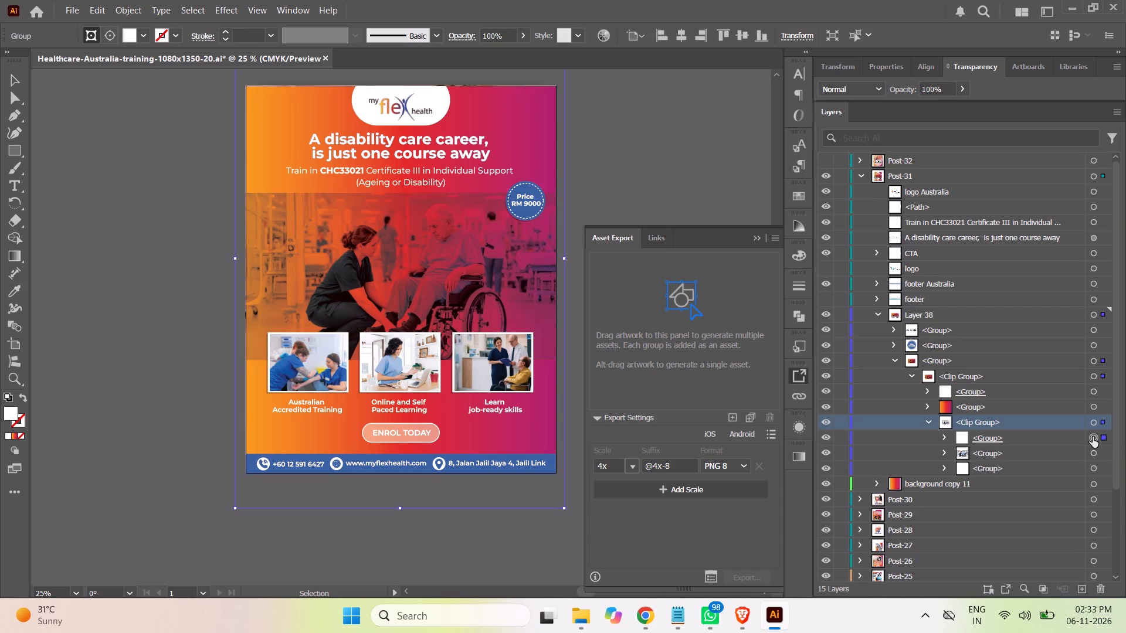
click(1094, 468)
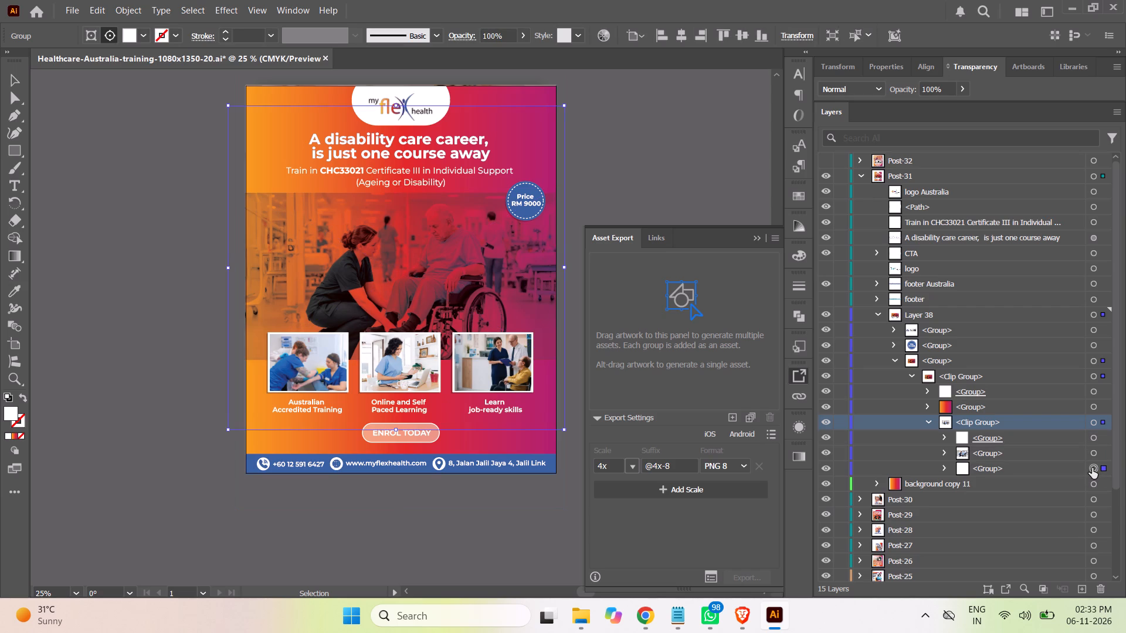
click(929, 422)
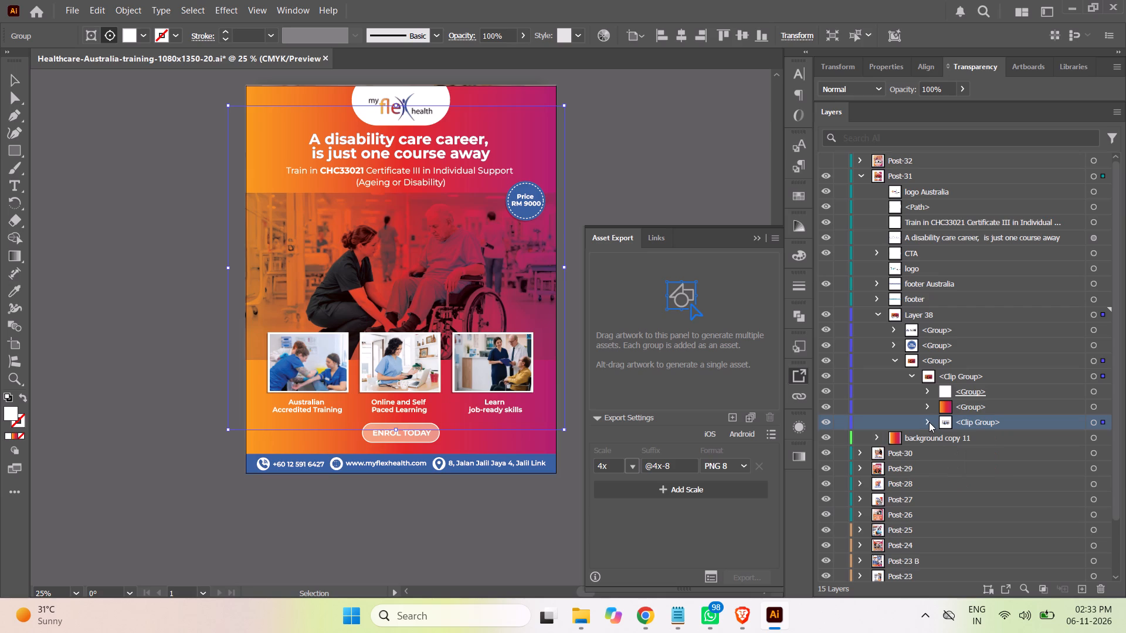
Collapse the hero image group, Layer 38 and the asset export view.
click(892, 357)
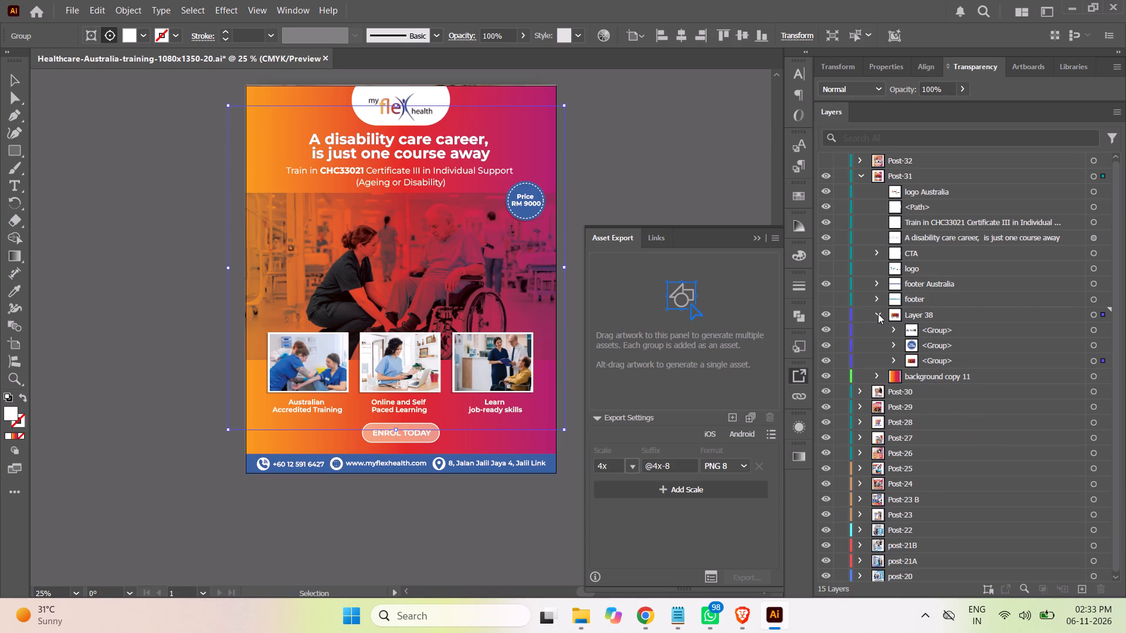
click(880, 313)
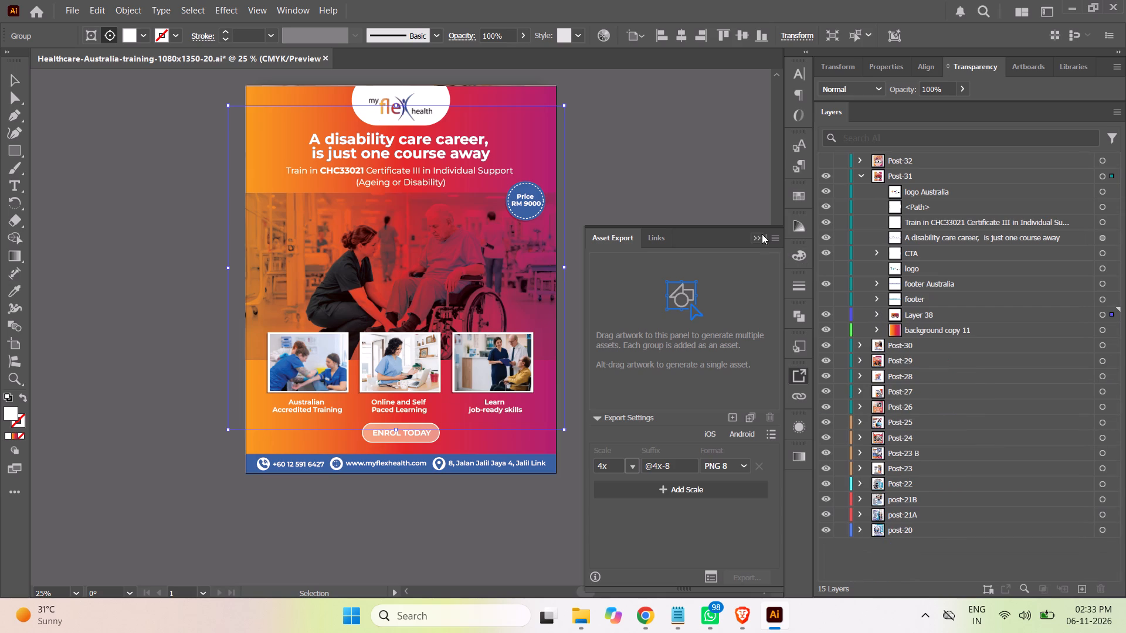
click(755, 234)
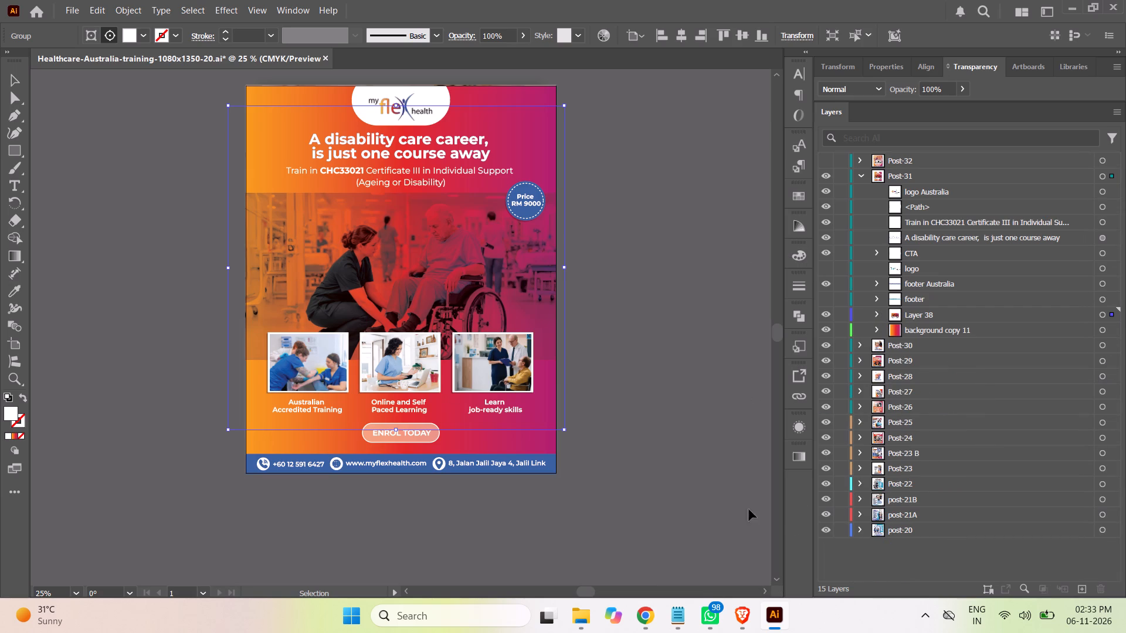
Switch to File Explorer and copy footer.png and logo.png from the Free Care Giving Training project's 4x folder.
click(587, 616)
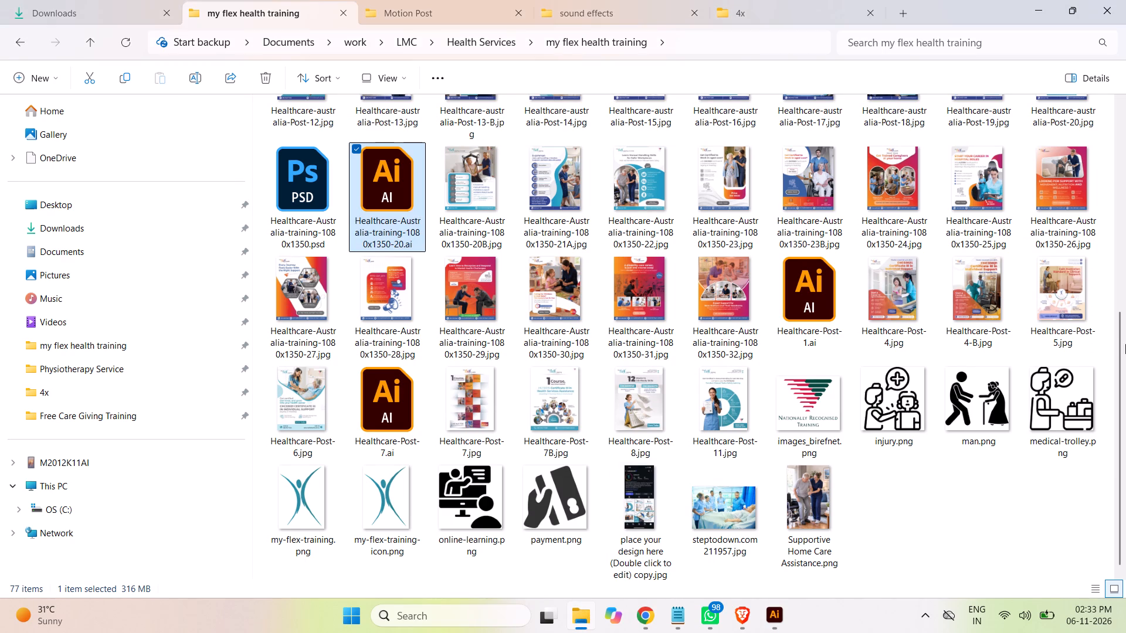
click(786, 12)
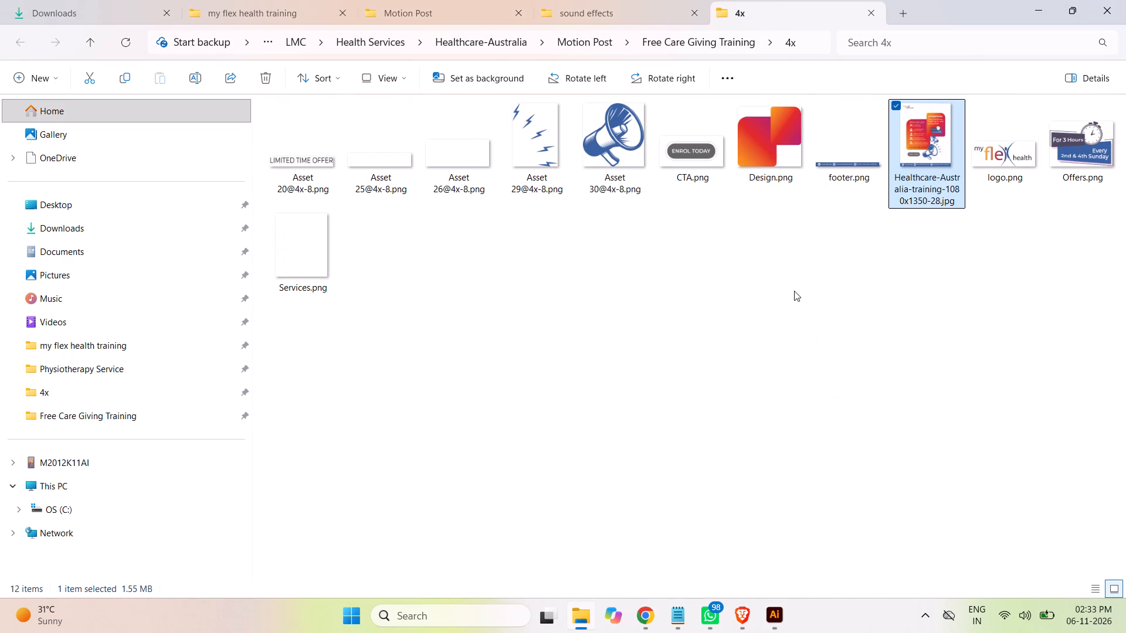
click(840, 290)
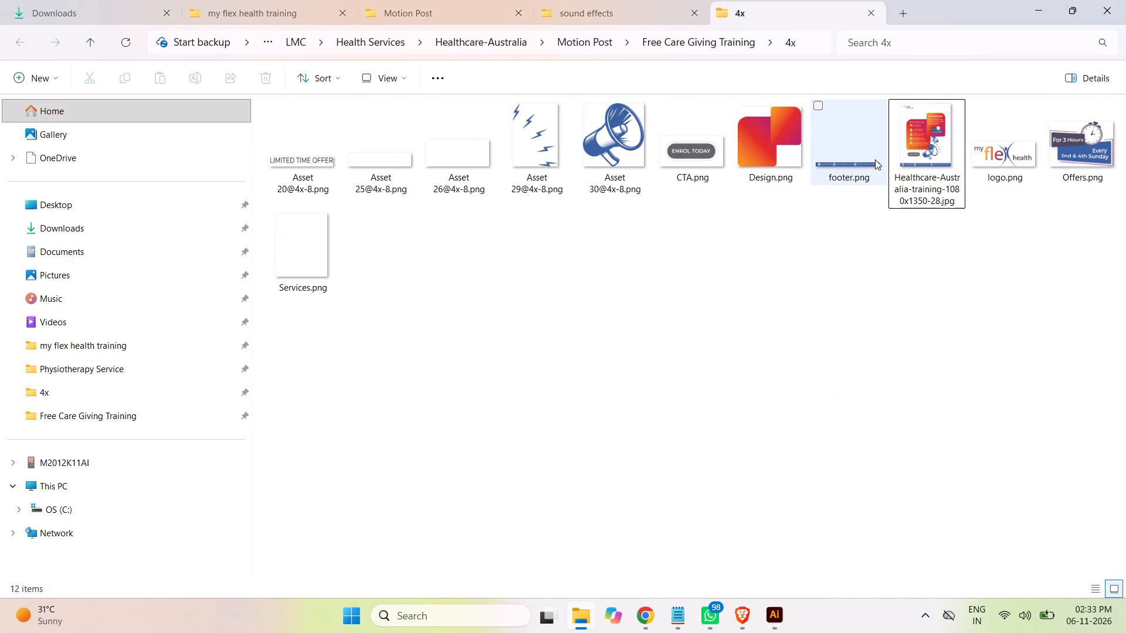
click(838, 162)
ctrl+click(1010, 168)
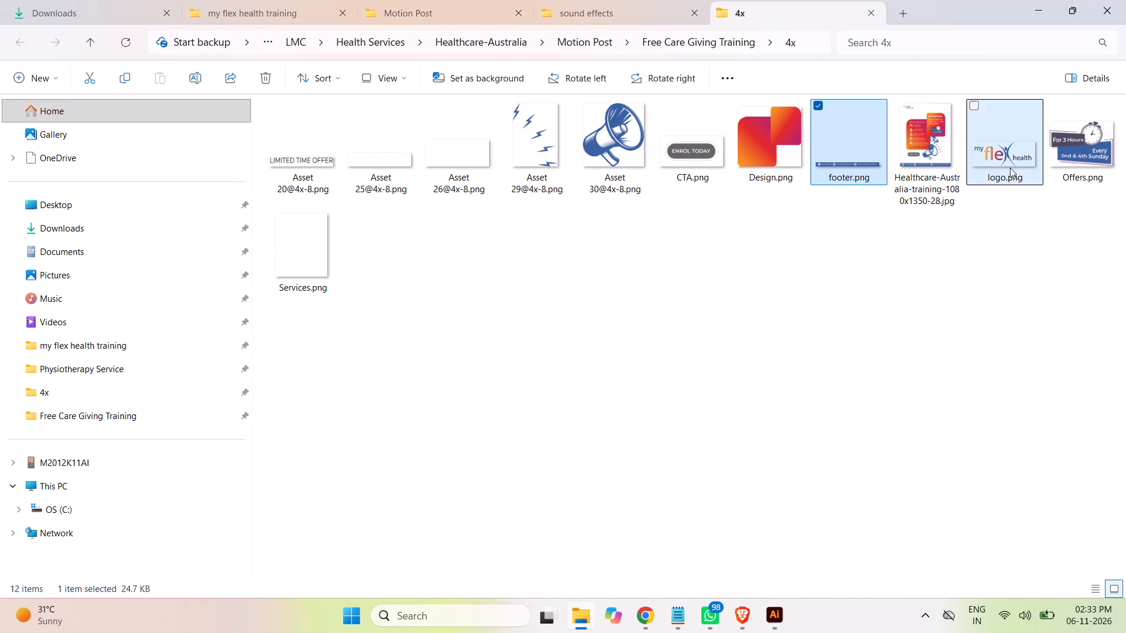
key(ctrl+c)
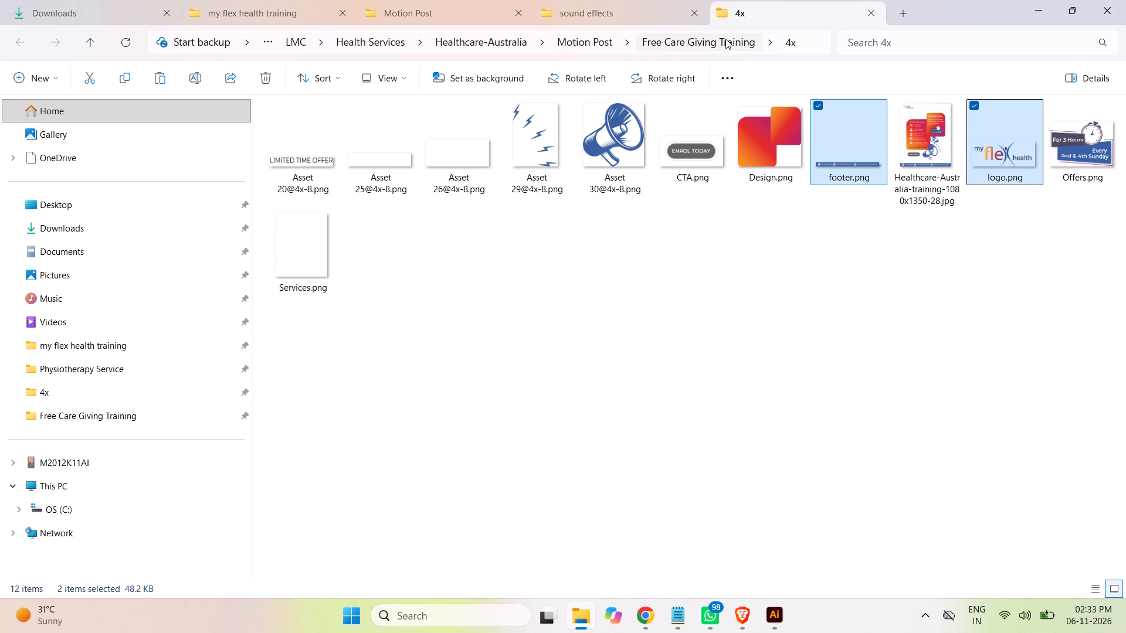
Paste the copied footer.png and logo.png into the 4x folder inside Motion Post's A disability care career folder.
click(587, 42)
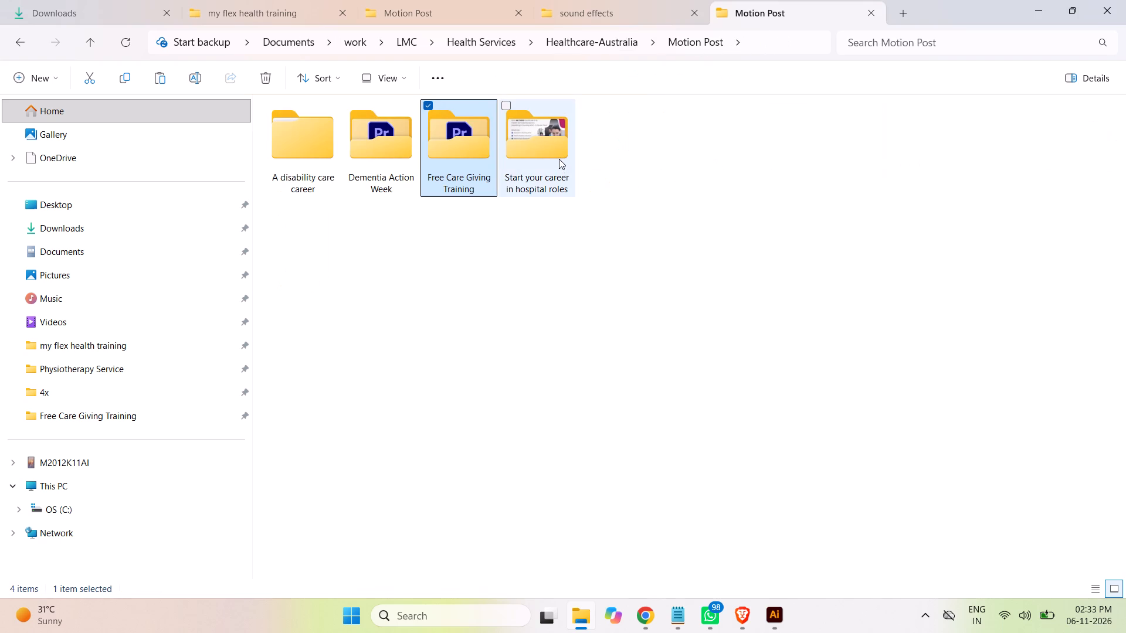
double_click(401, 153)
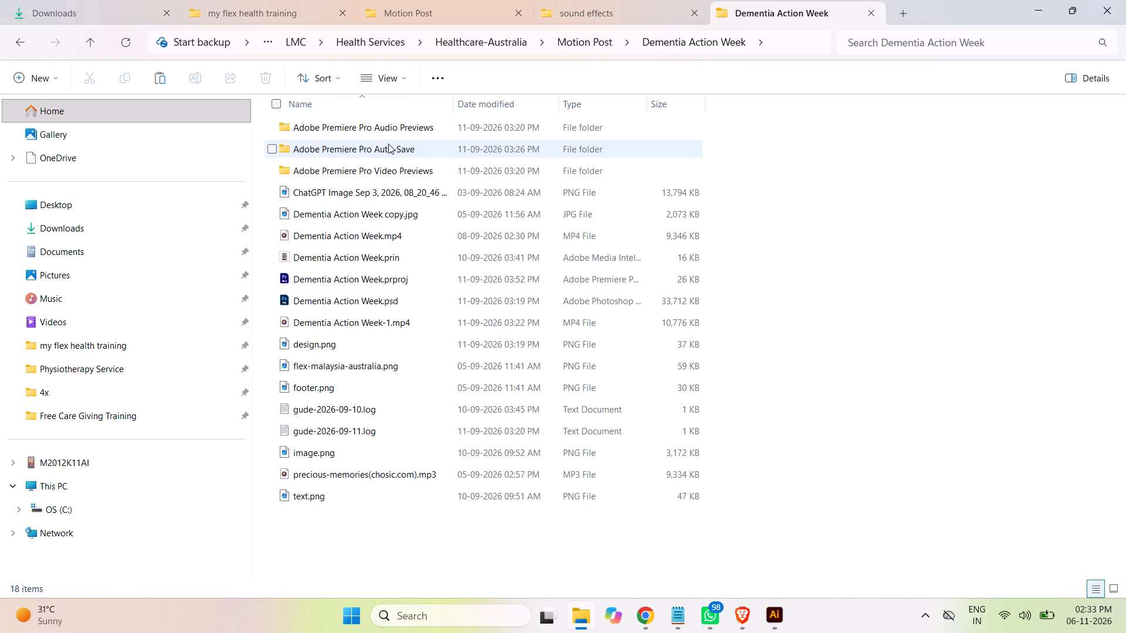
click(588, 41)
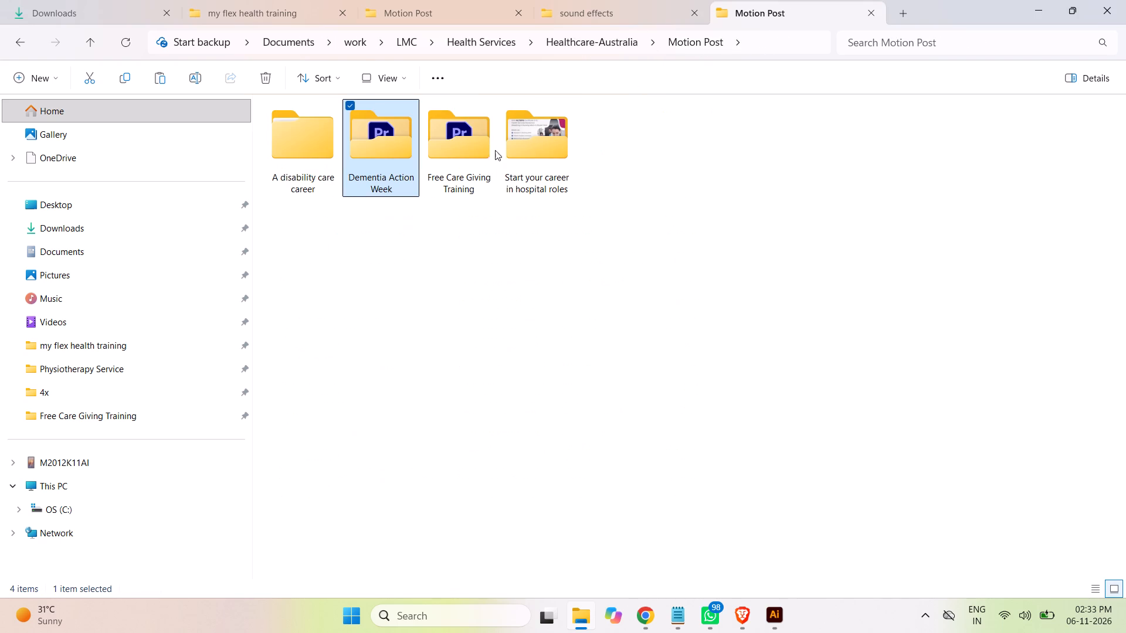
double_click(292, 141)
double_click(298, 130)
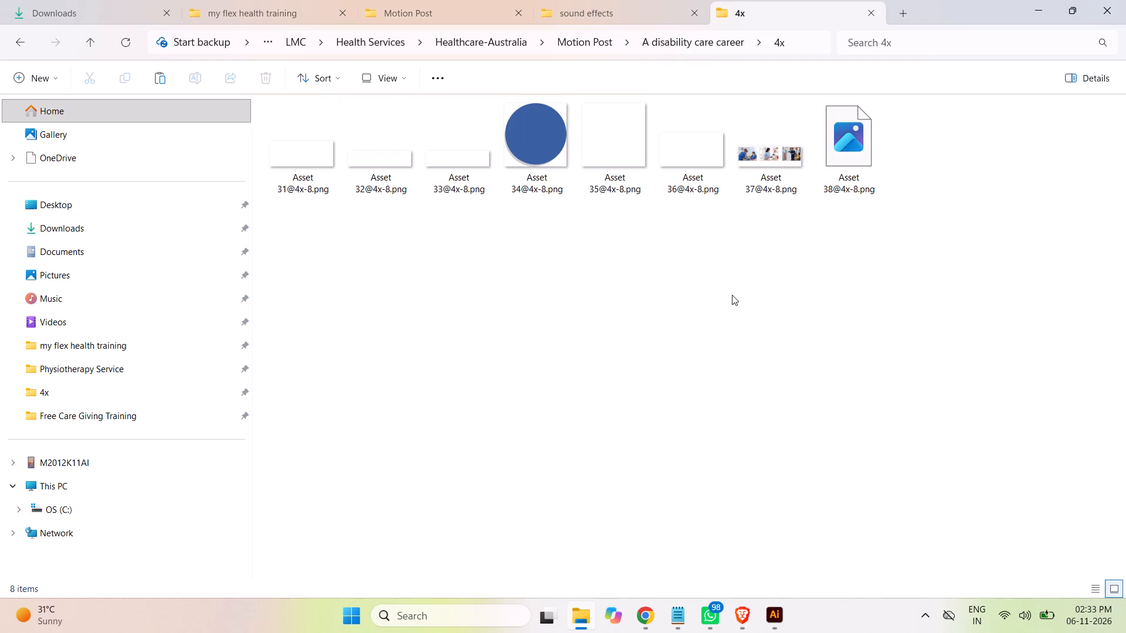
click(732, 296)
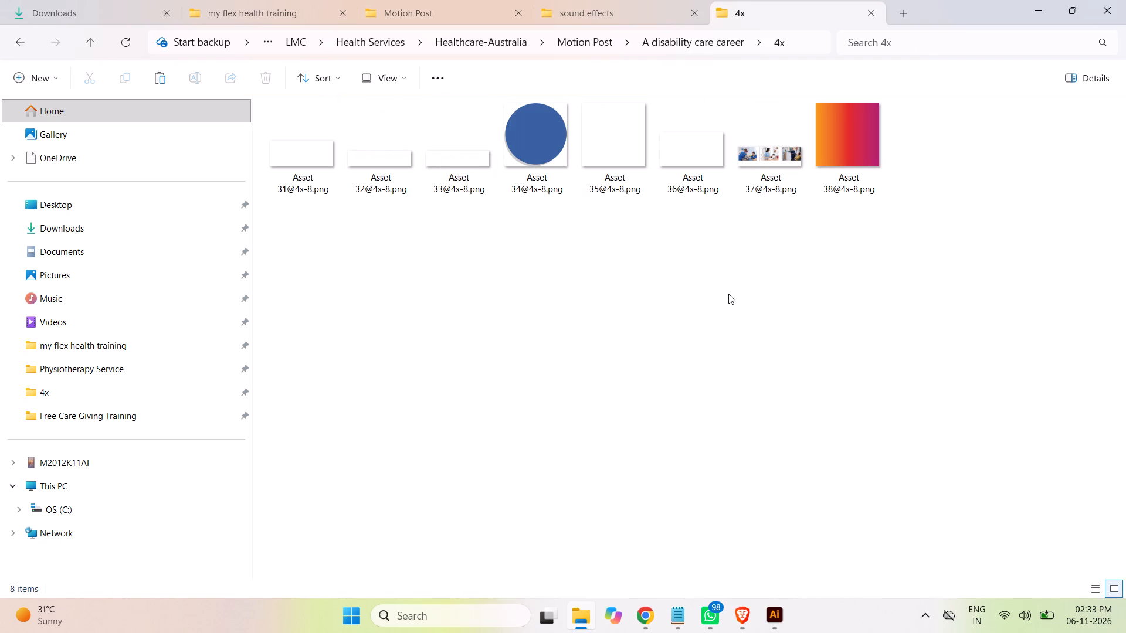
key(ctrl+v)
click(727, 294)
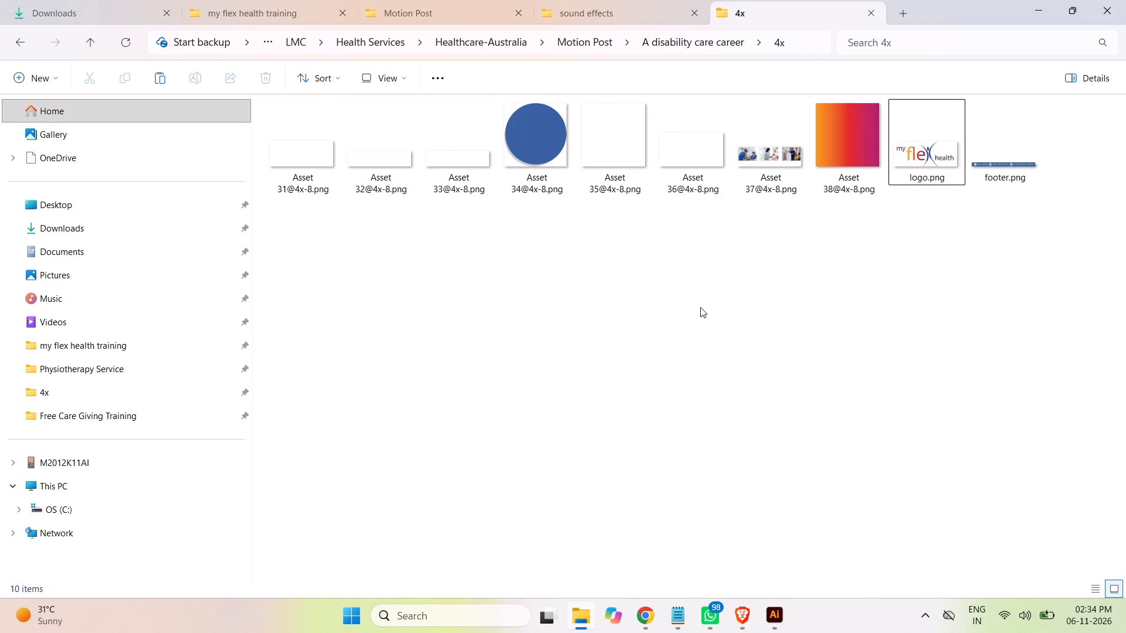
click(465, 170)
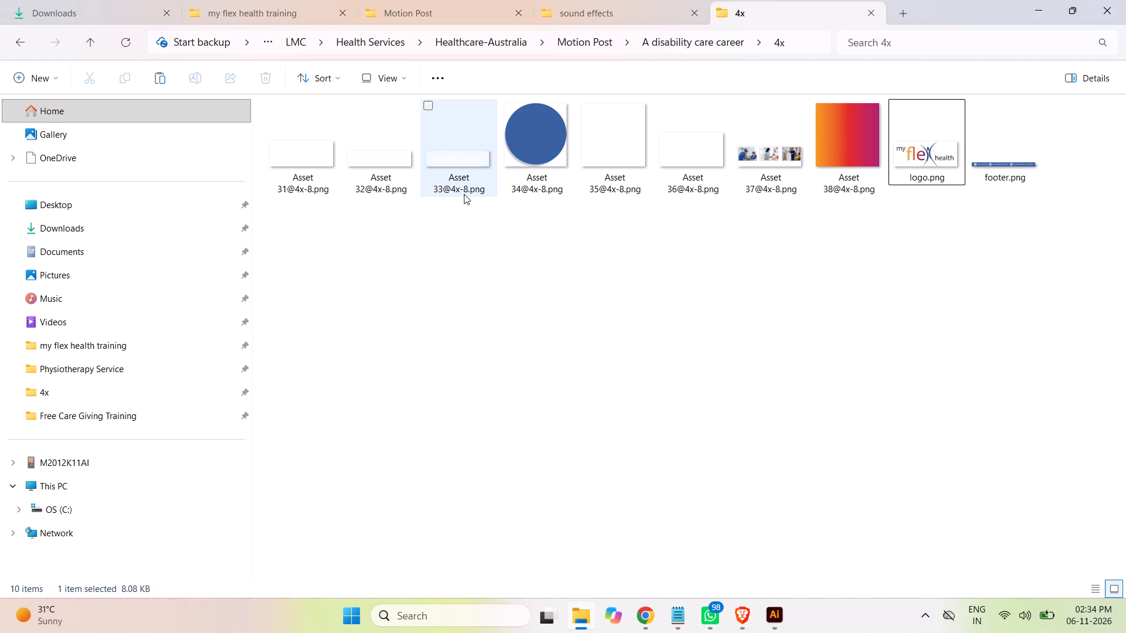
double_click(463, 190)
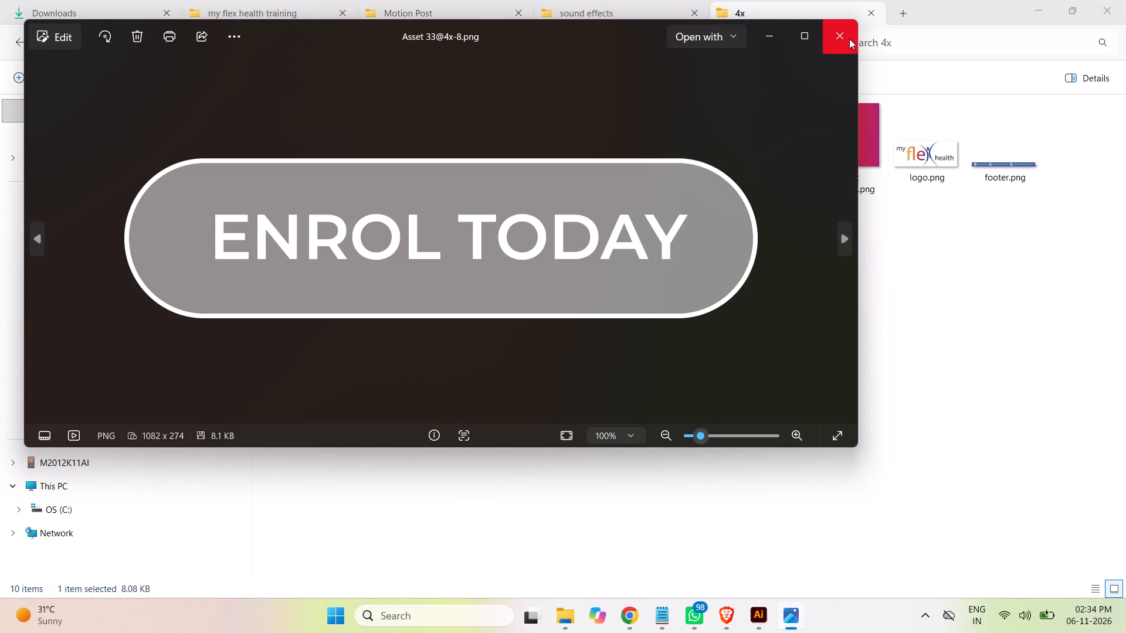
click(844, 40)
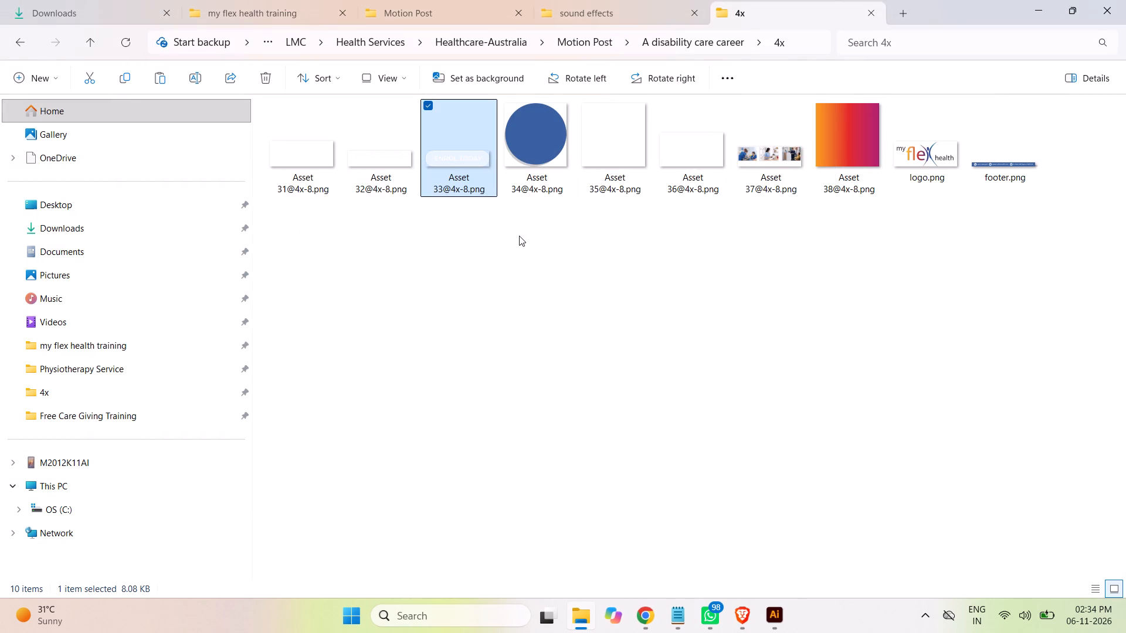
key(F2)
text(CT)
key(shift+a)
click(542, 277)
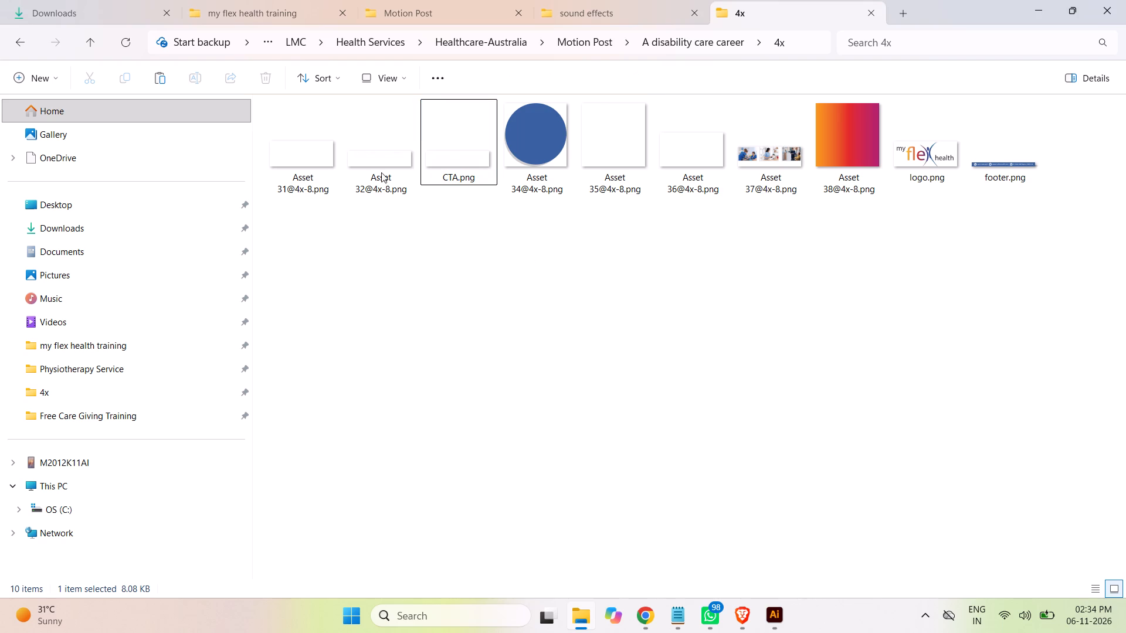
click(384, 163)
click(314, 162)
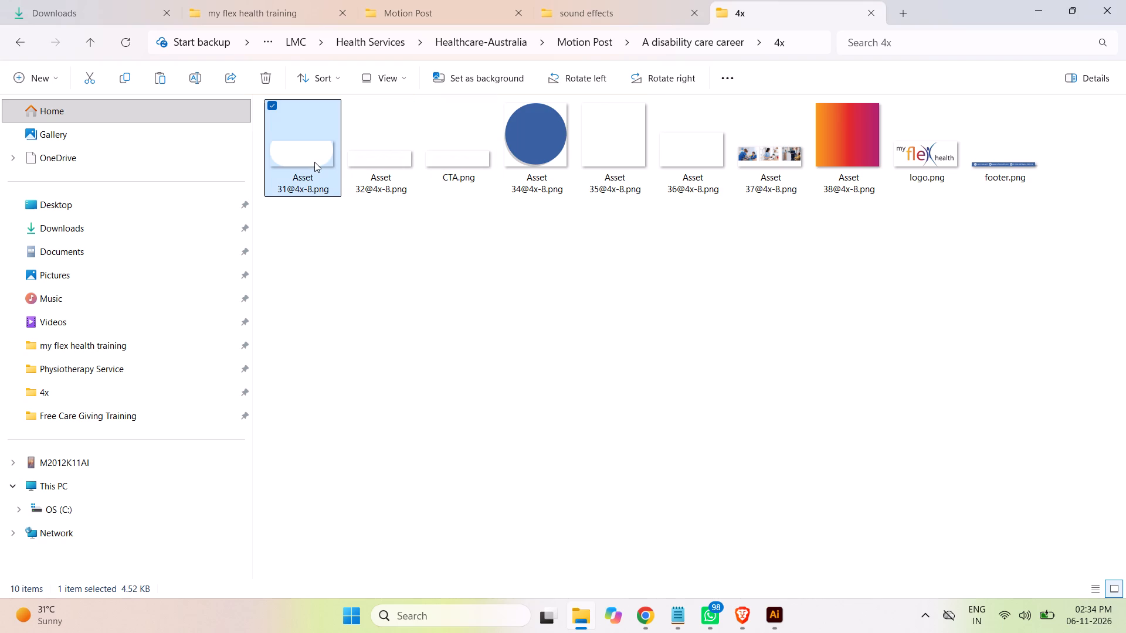
click(621, 170)
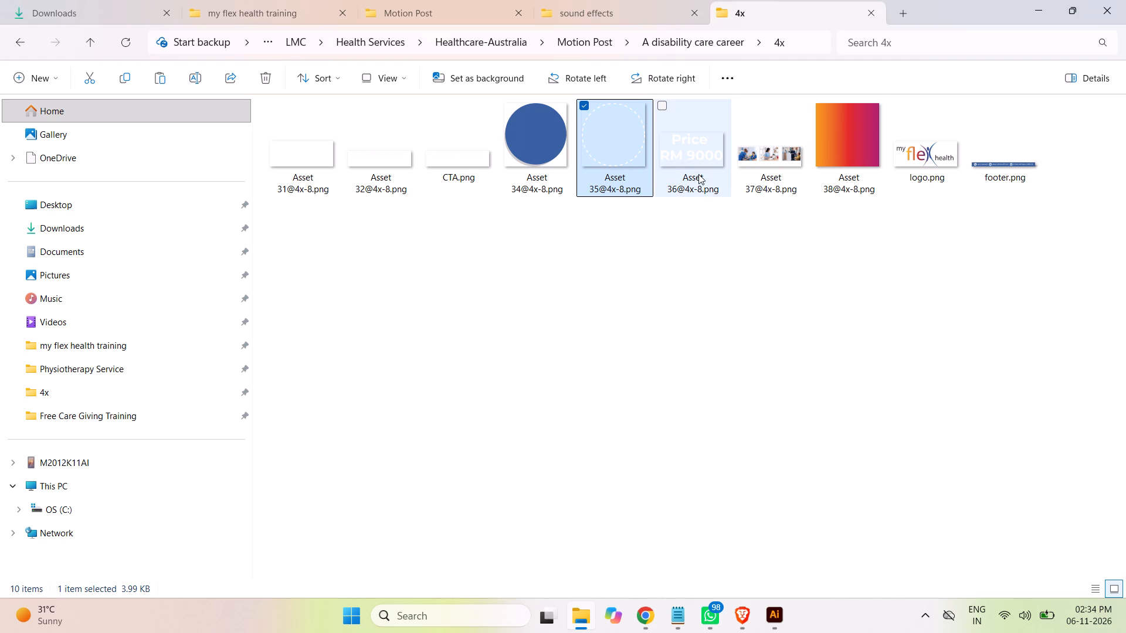
click(612, 179)
key(F2)
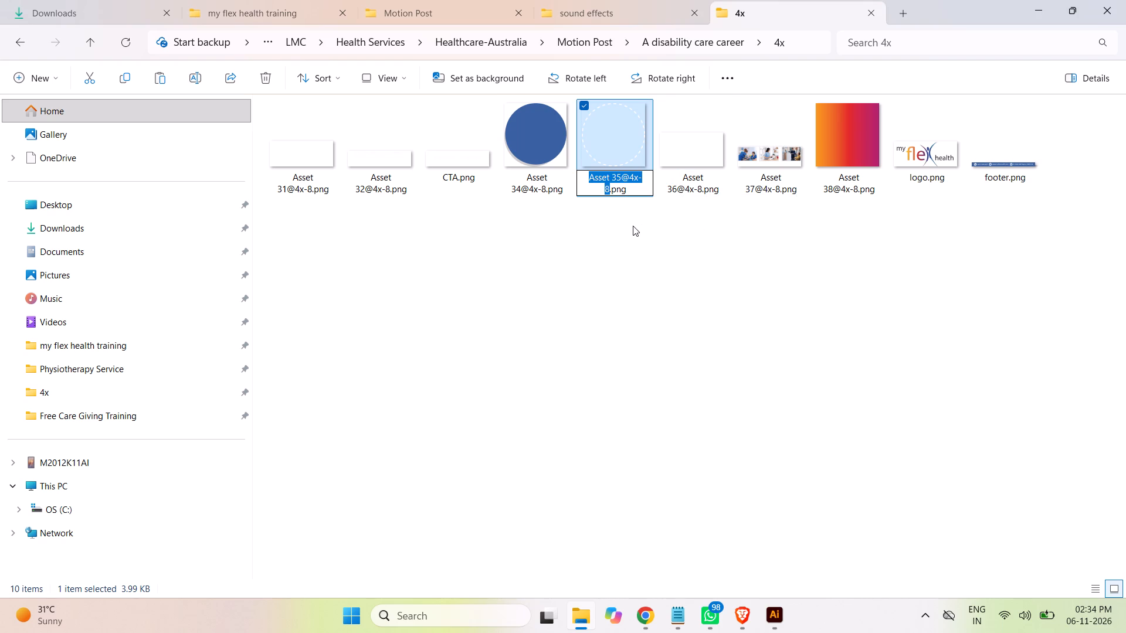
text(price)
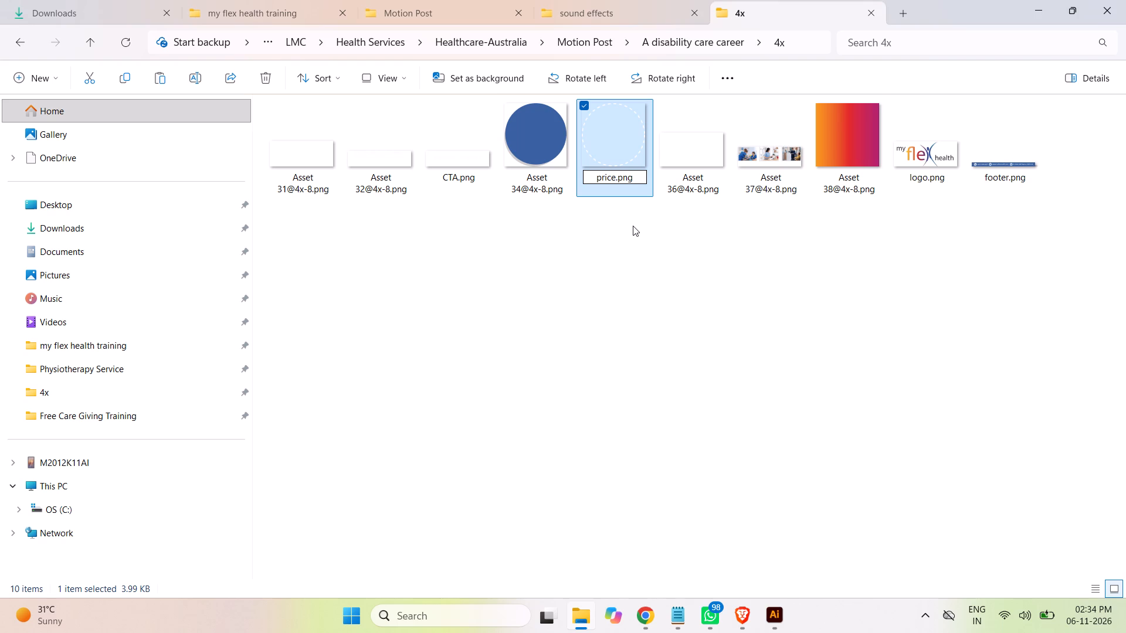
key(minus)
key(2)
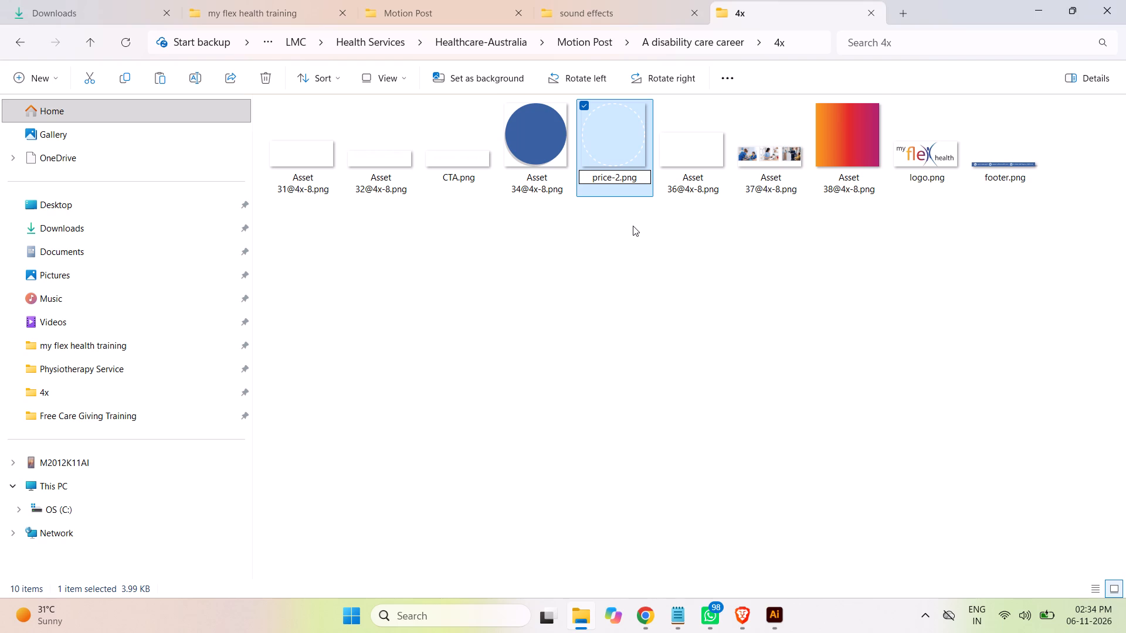
shift+click(591, 179)
key(ctrl+c)
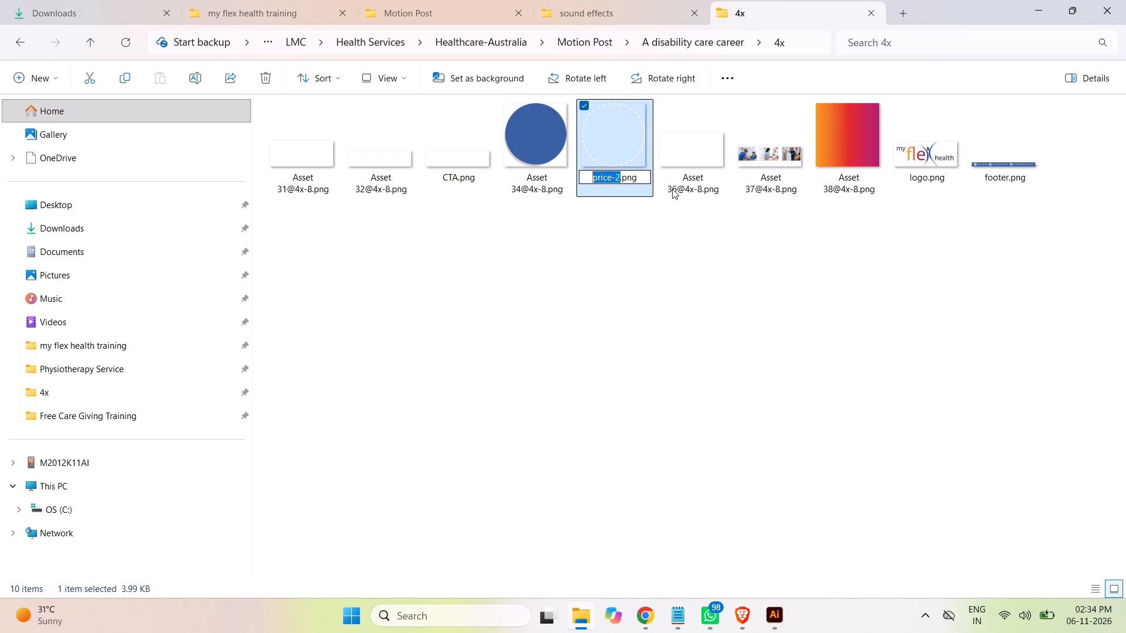
click(692, 186)
key(F2)
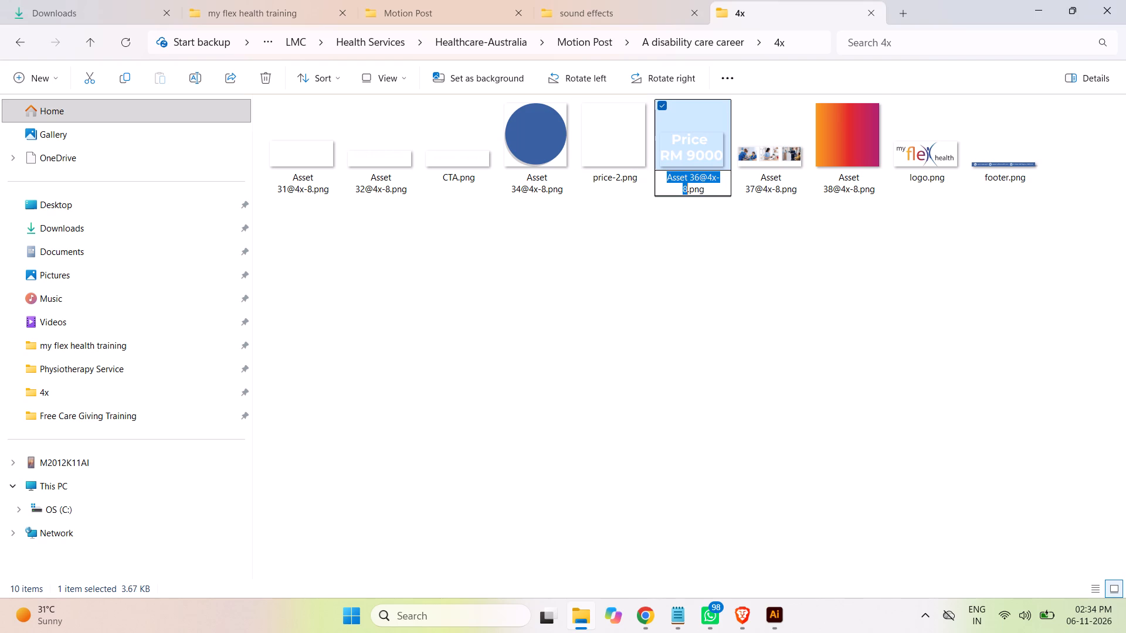
key(ctrl+v)
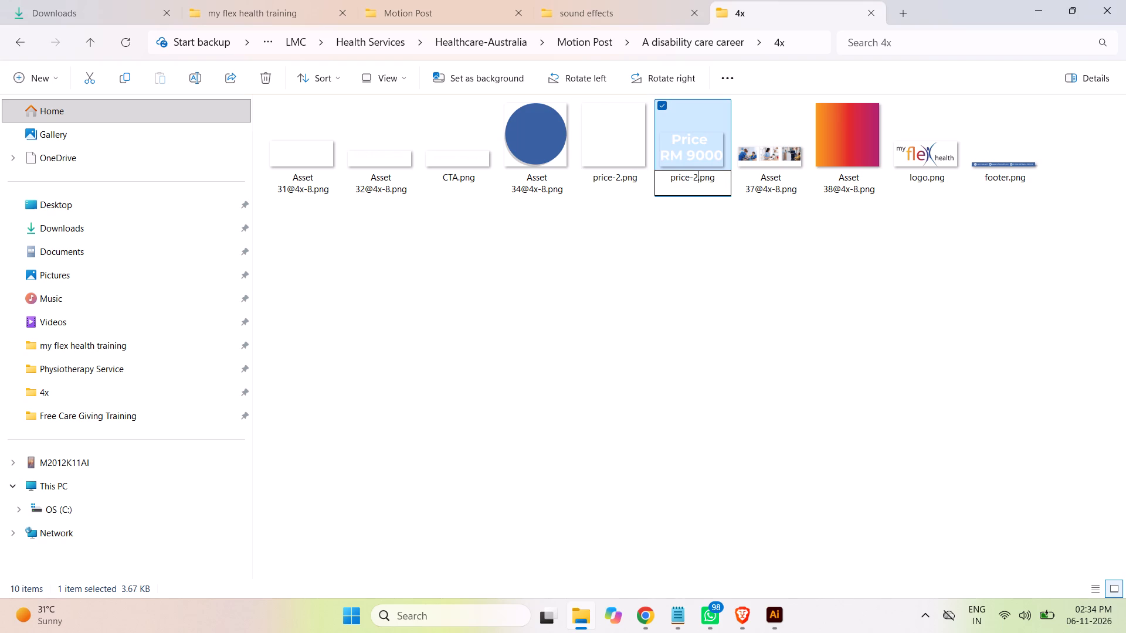
key(BackSpace)
key(3)
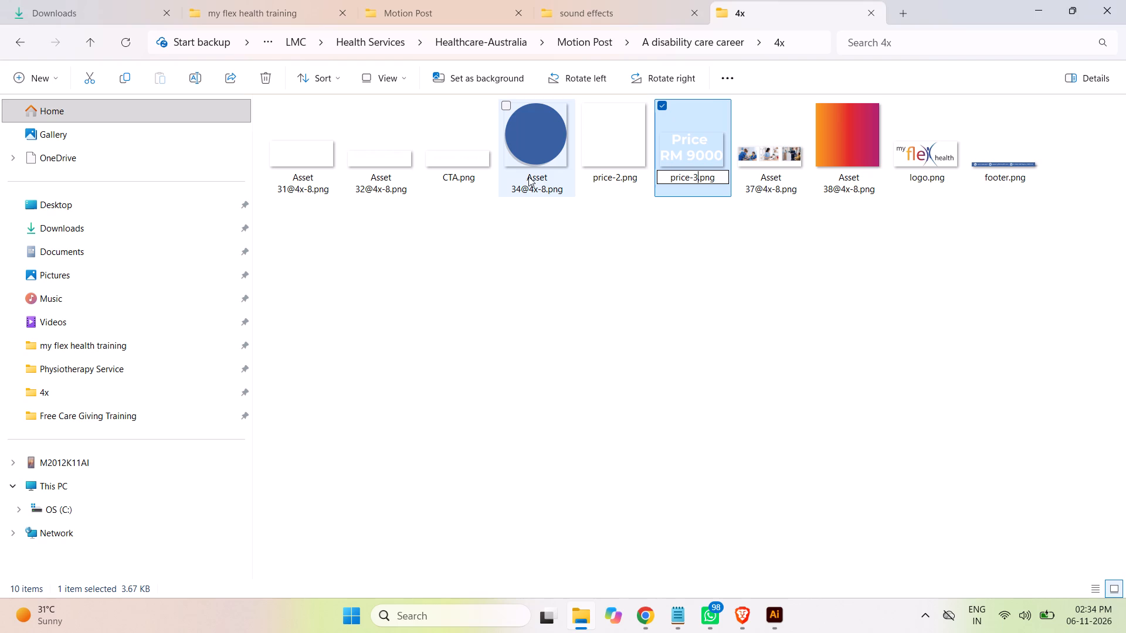
click(537, 172)
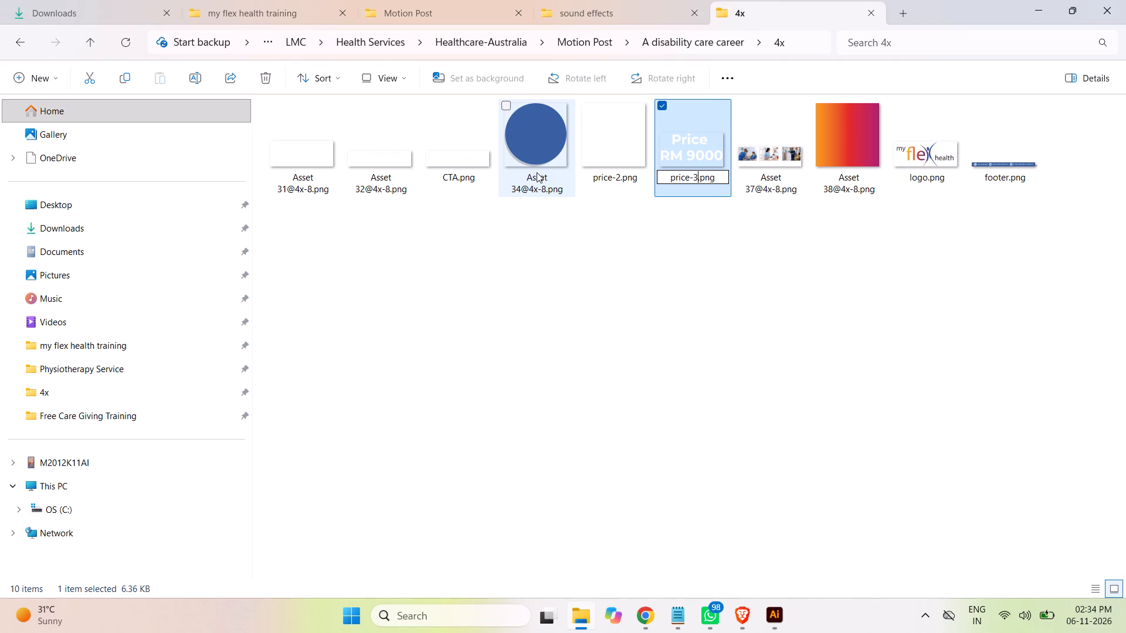
key(F2)
key(ctrl+v)
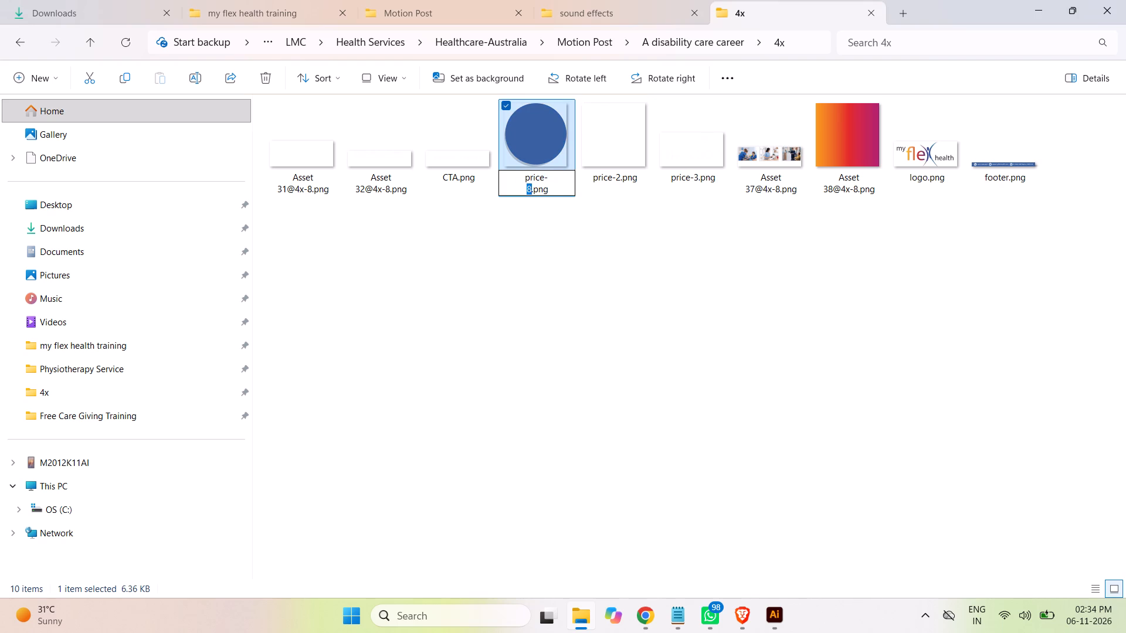
key(BackSpace)
key(1)
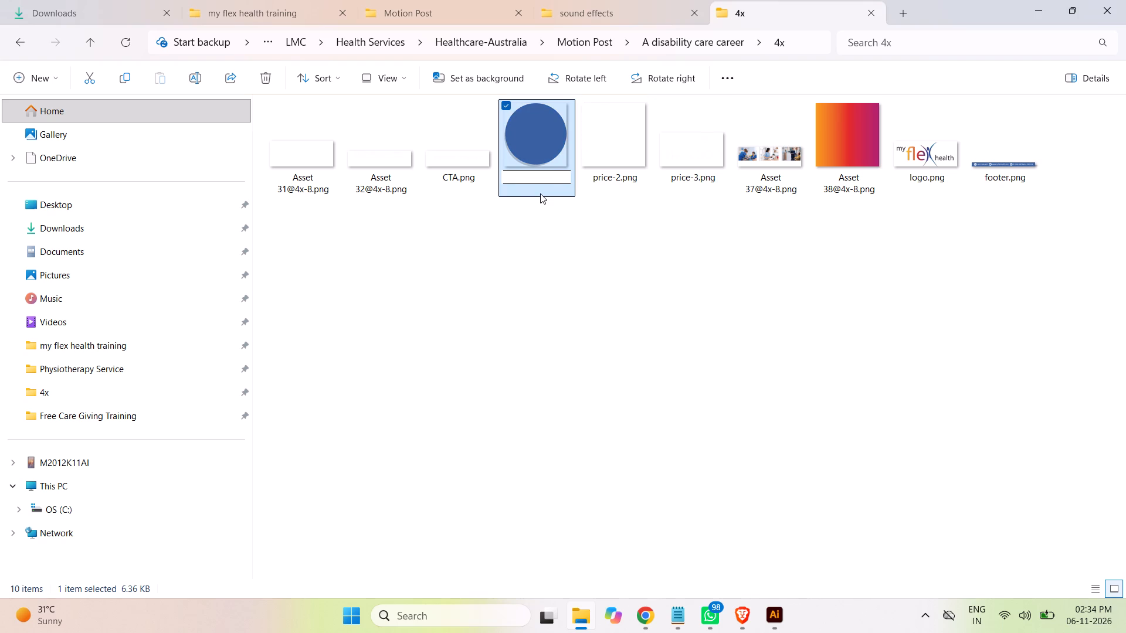
click(550, 240)
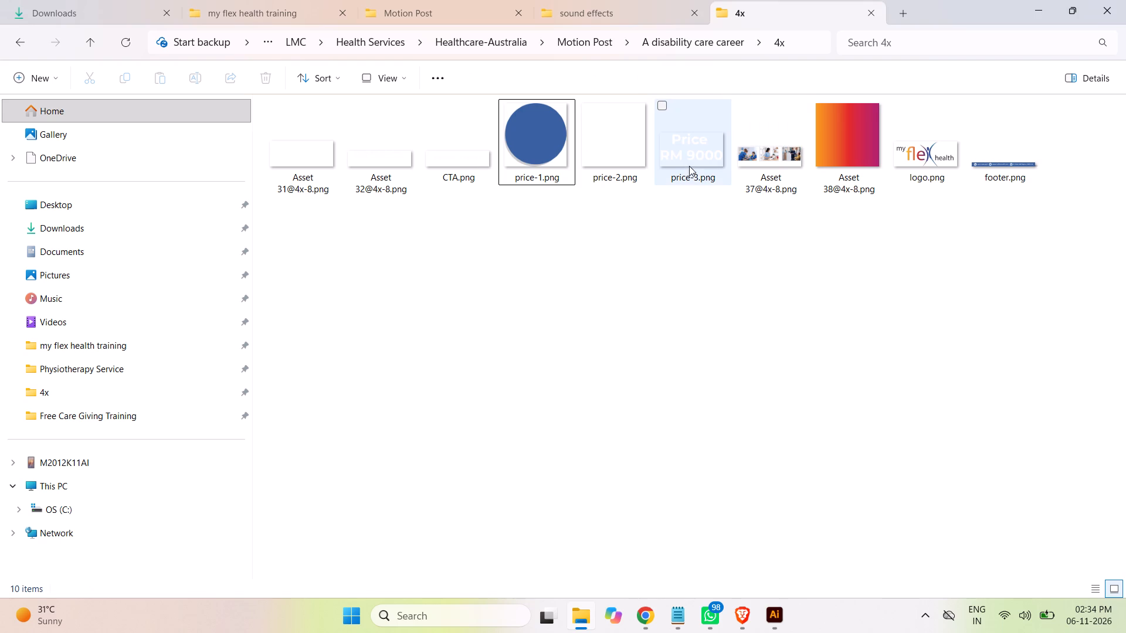
click(771, 180)
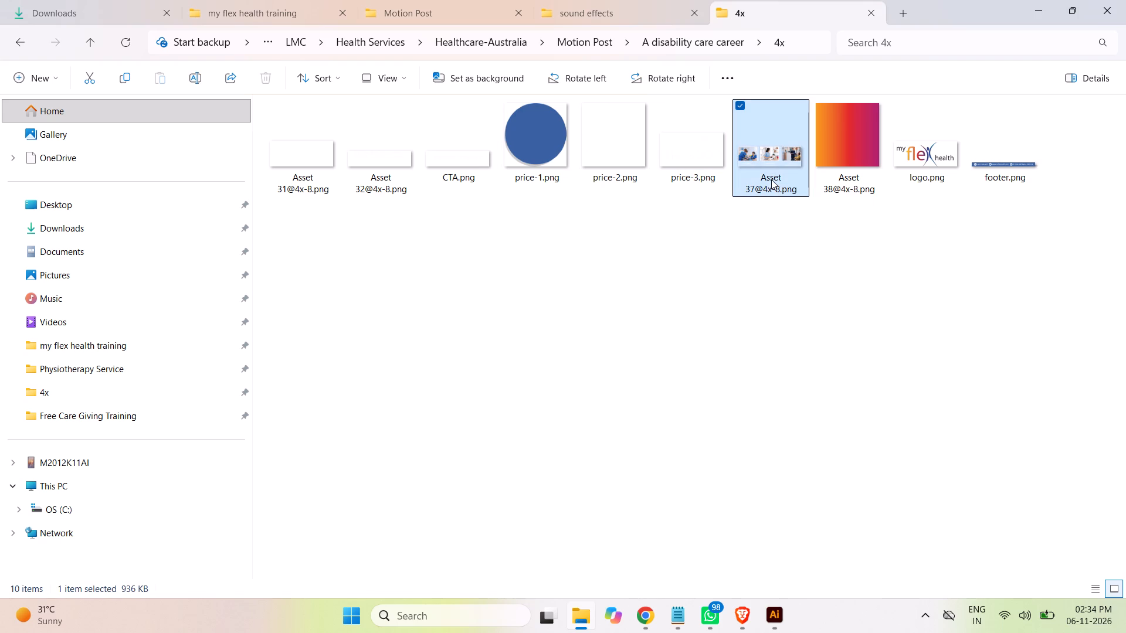
key(F2)
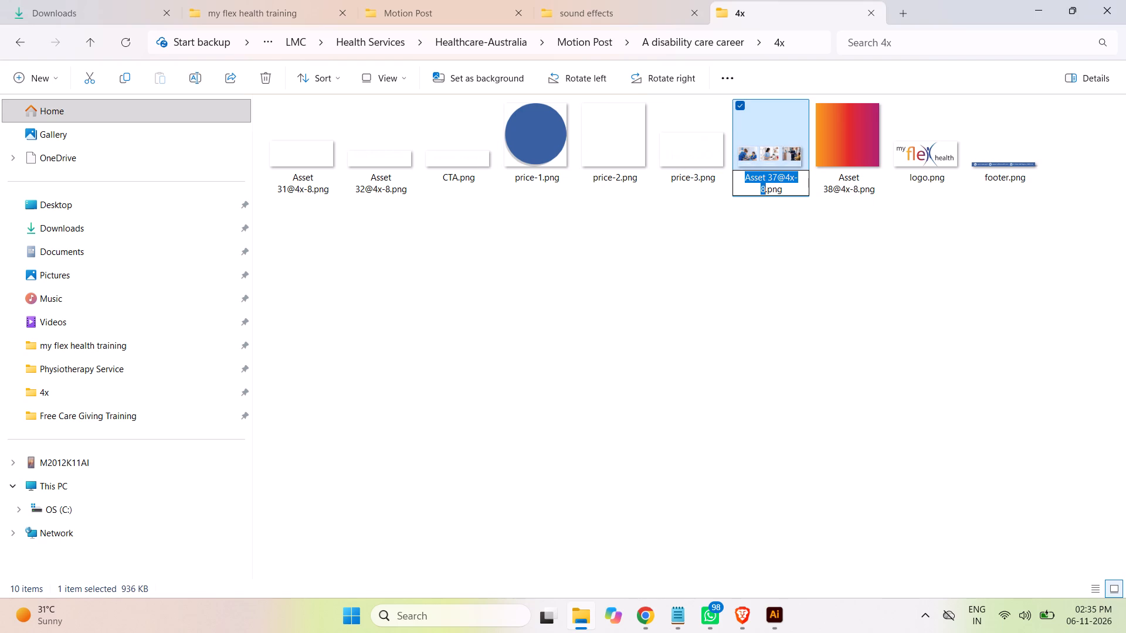
key(shift+s)
text(er)
text(vices)
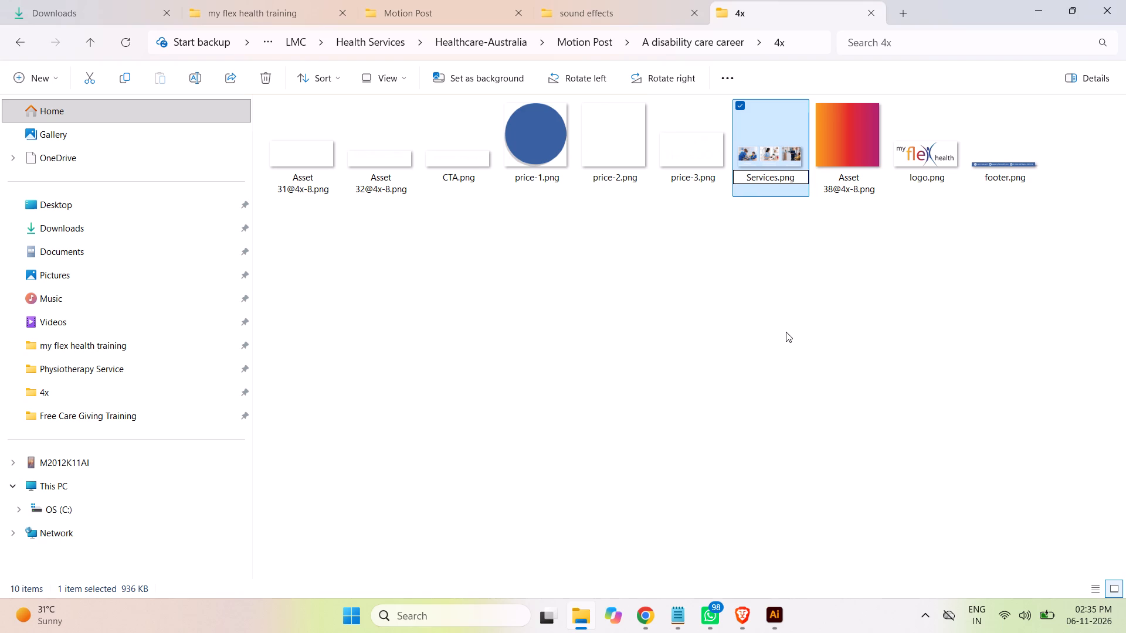
click(790, 331)
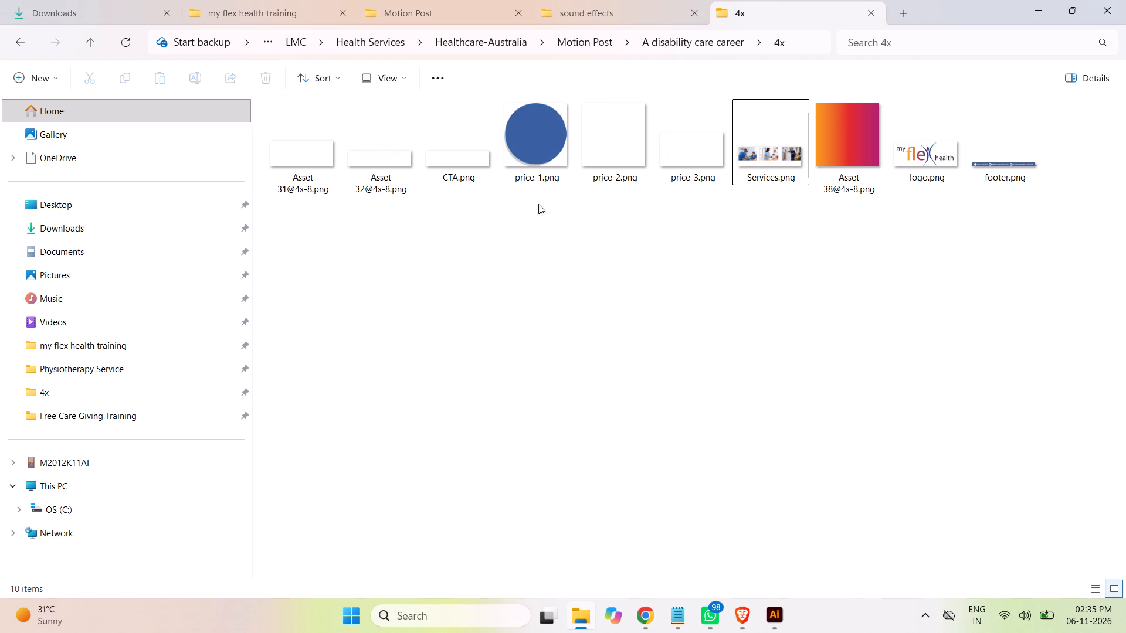
Open the Health Services folder inside Documents > work > LMC, in place of the sound effects folder.
click(236, 10)
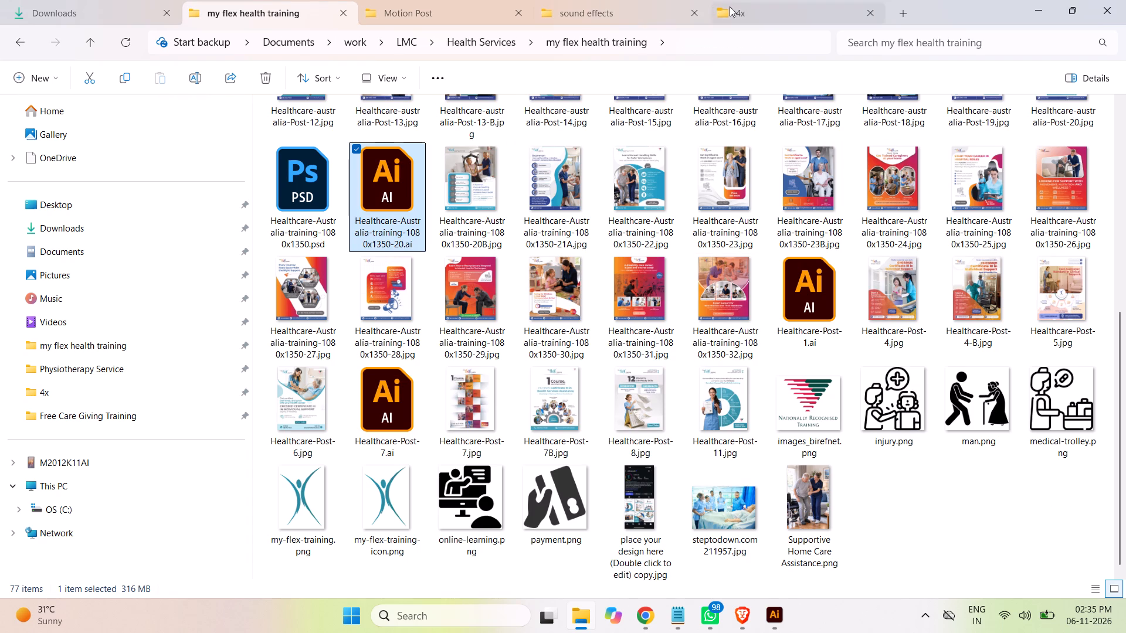
click(624, 10)
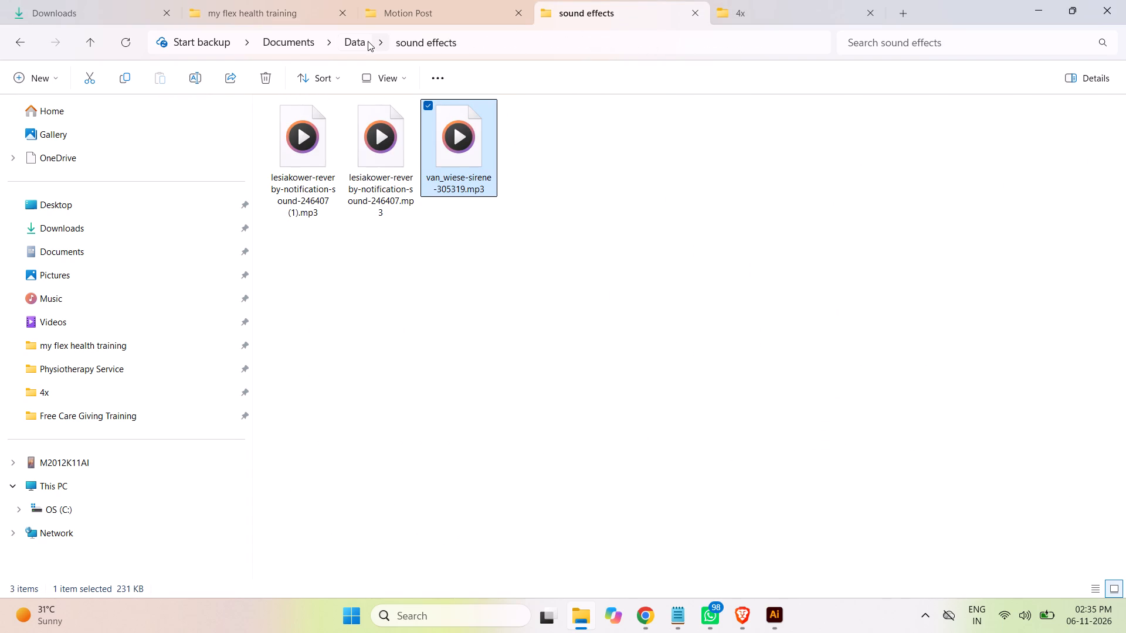
click(288, 43)
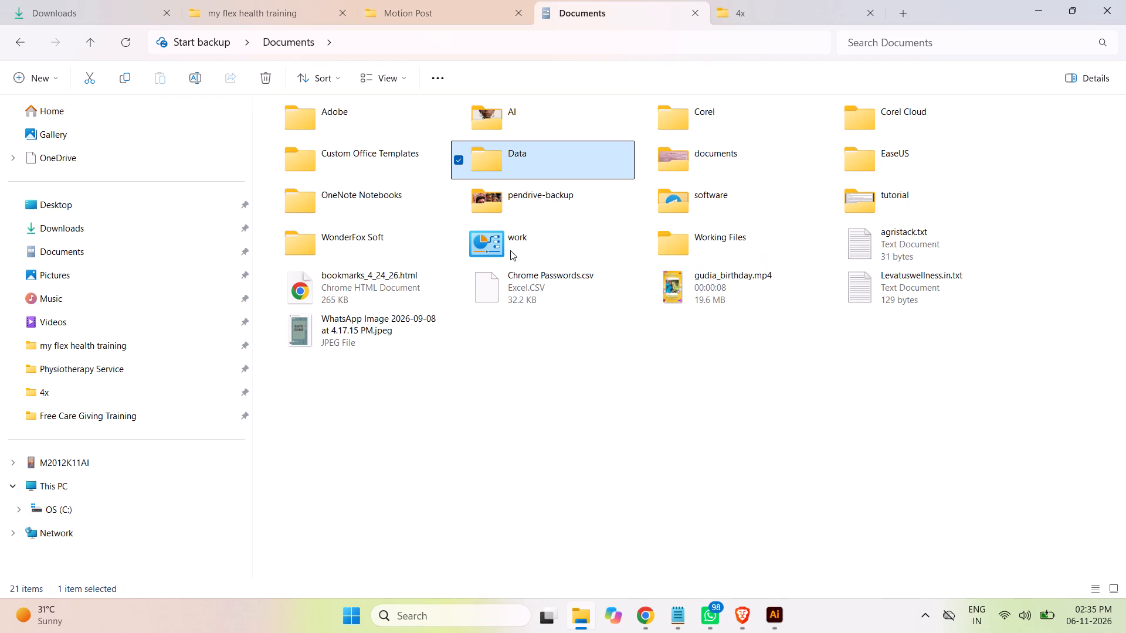
double_click(514, 241)
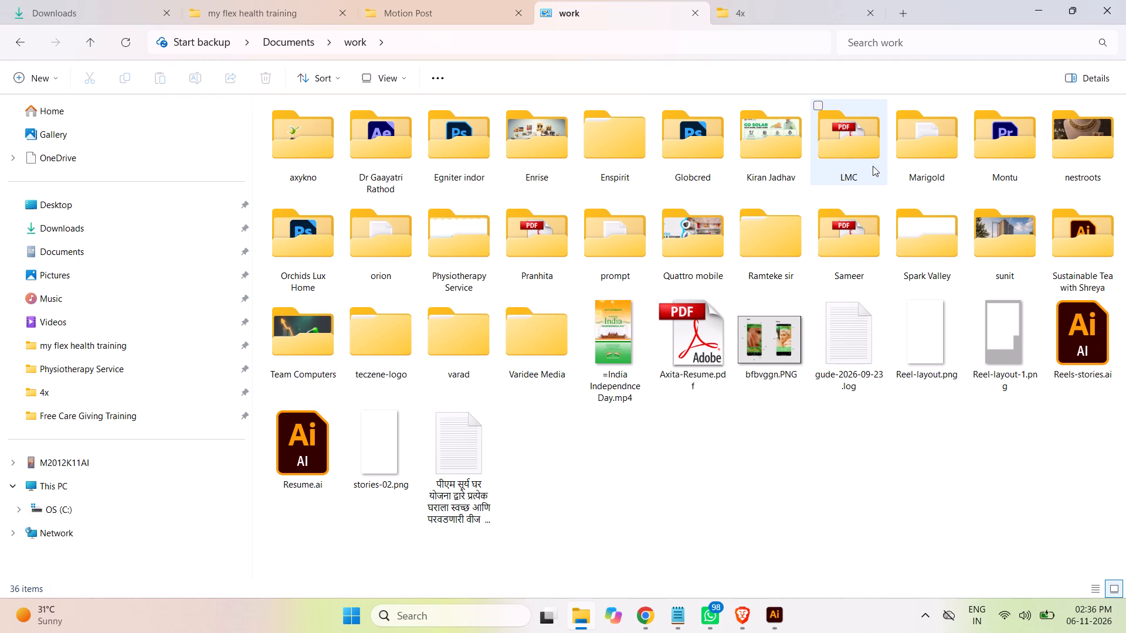
double_click(858, 153)
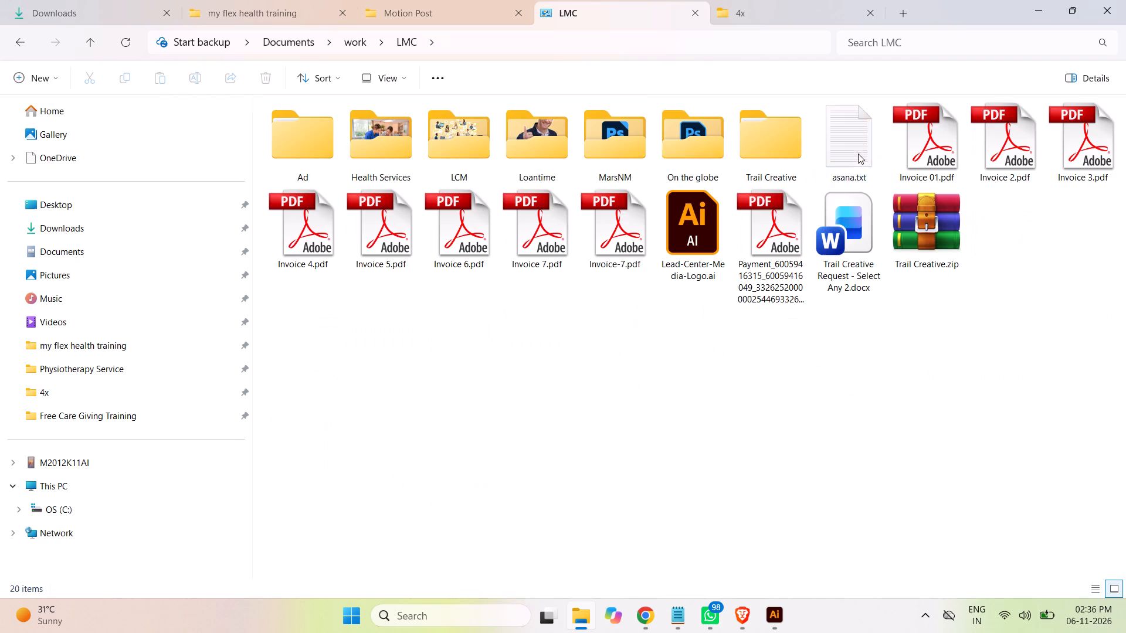
double_click(383, 159)
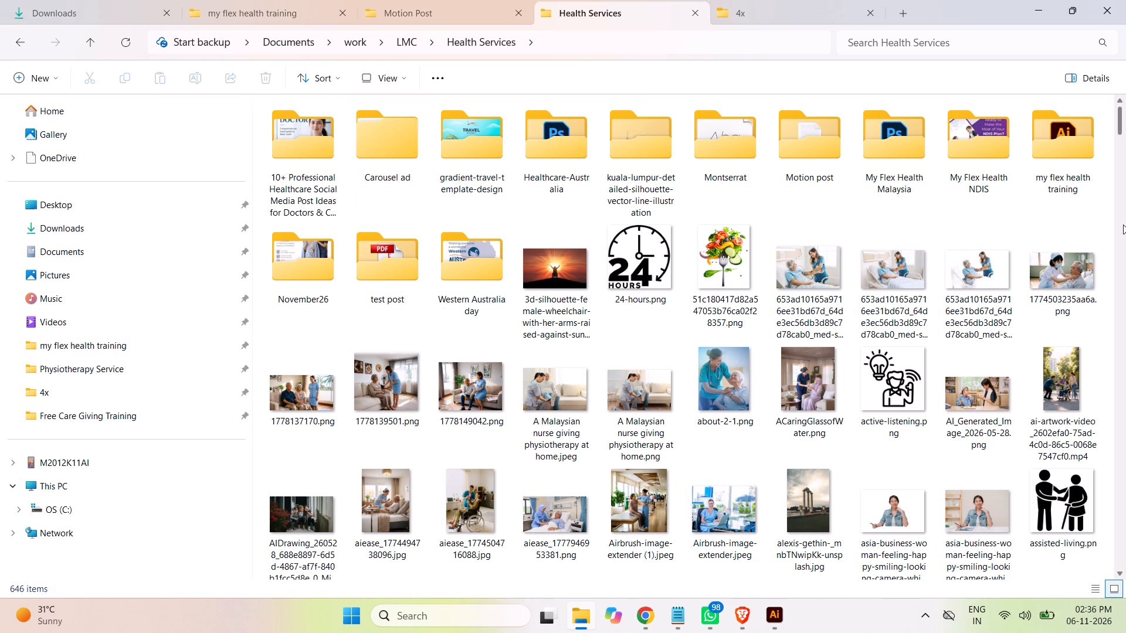
drag(1121, 125, 1124, 139)
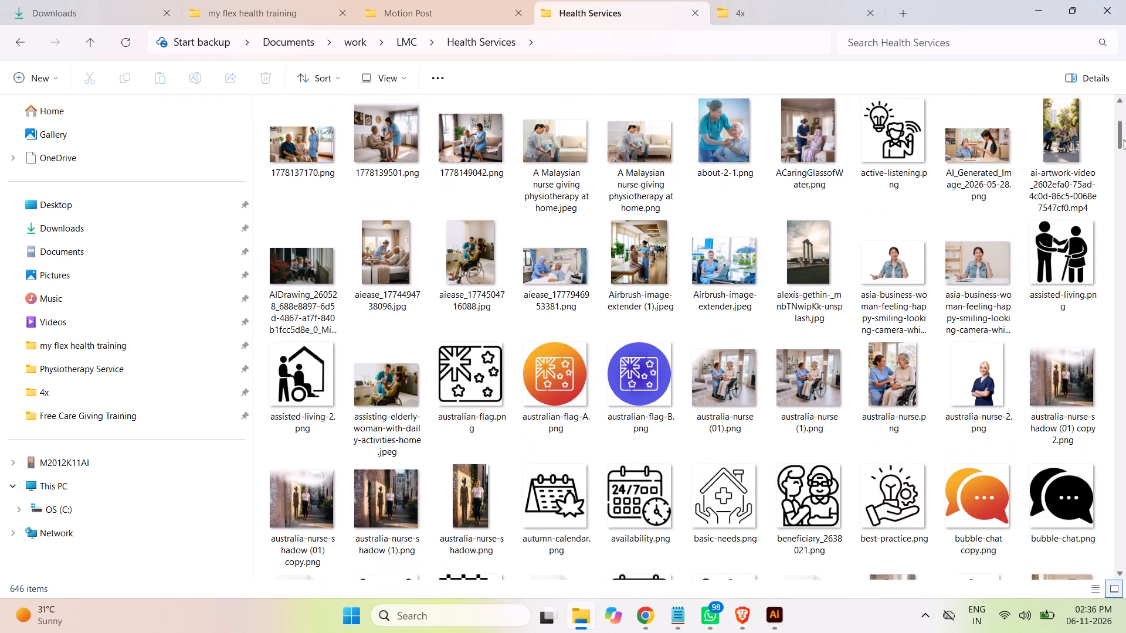
drag(1124, 139, 1124, 141)
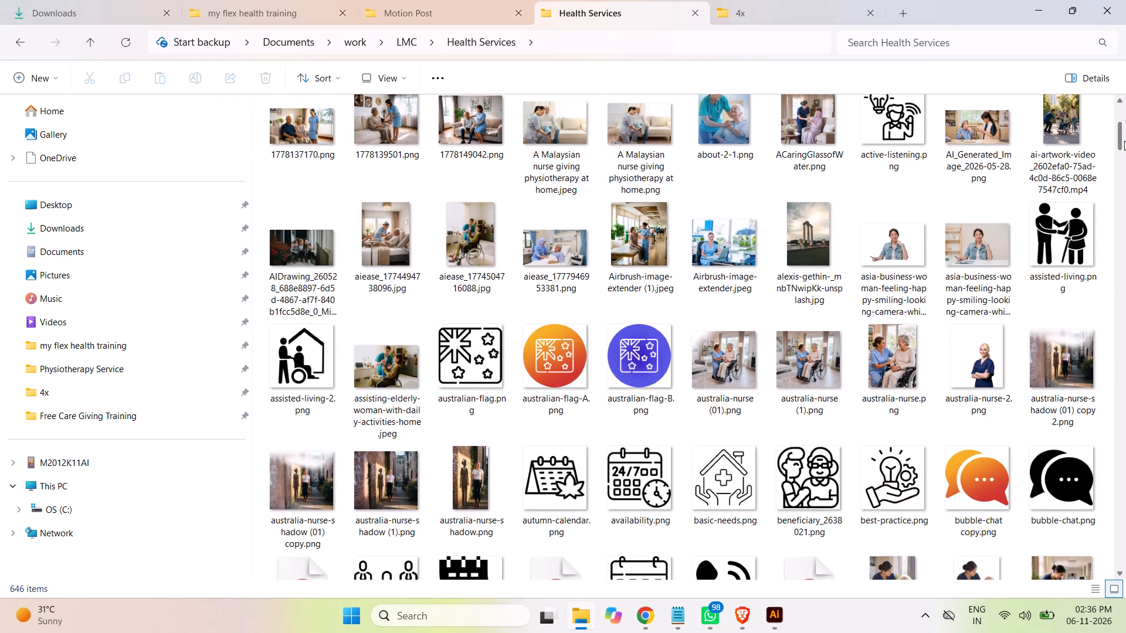